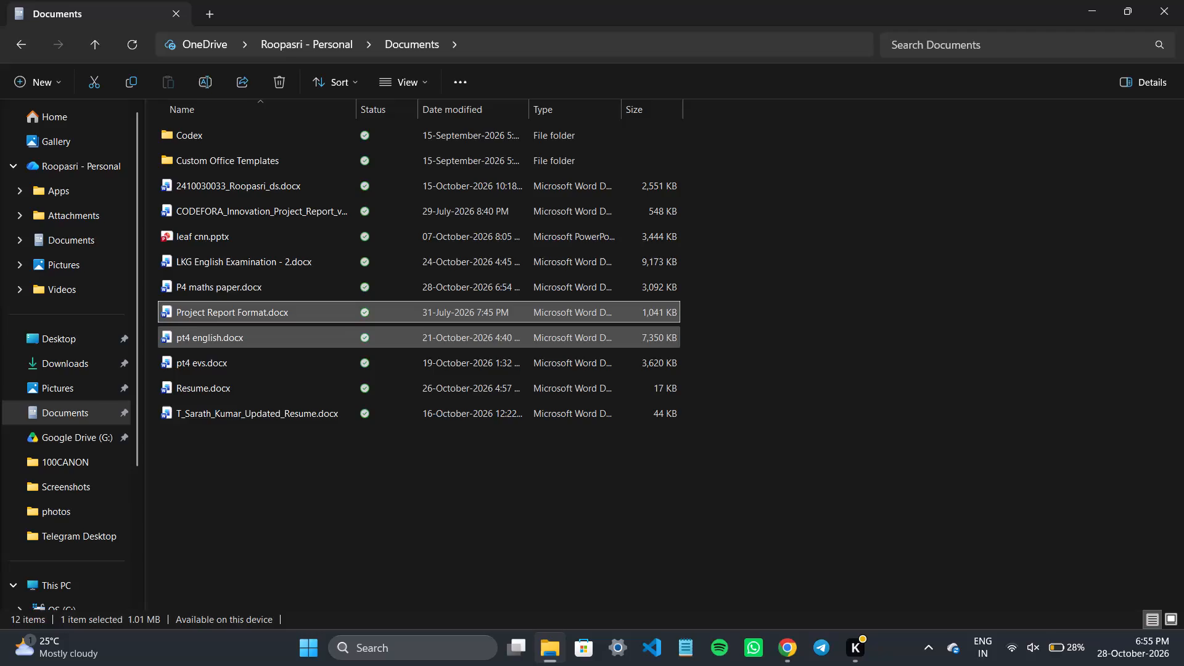
# Open the document pt4 english.docx from the Documents folder.
pyautogui.doubleClick(258, 345)
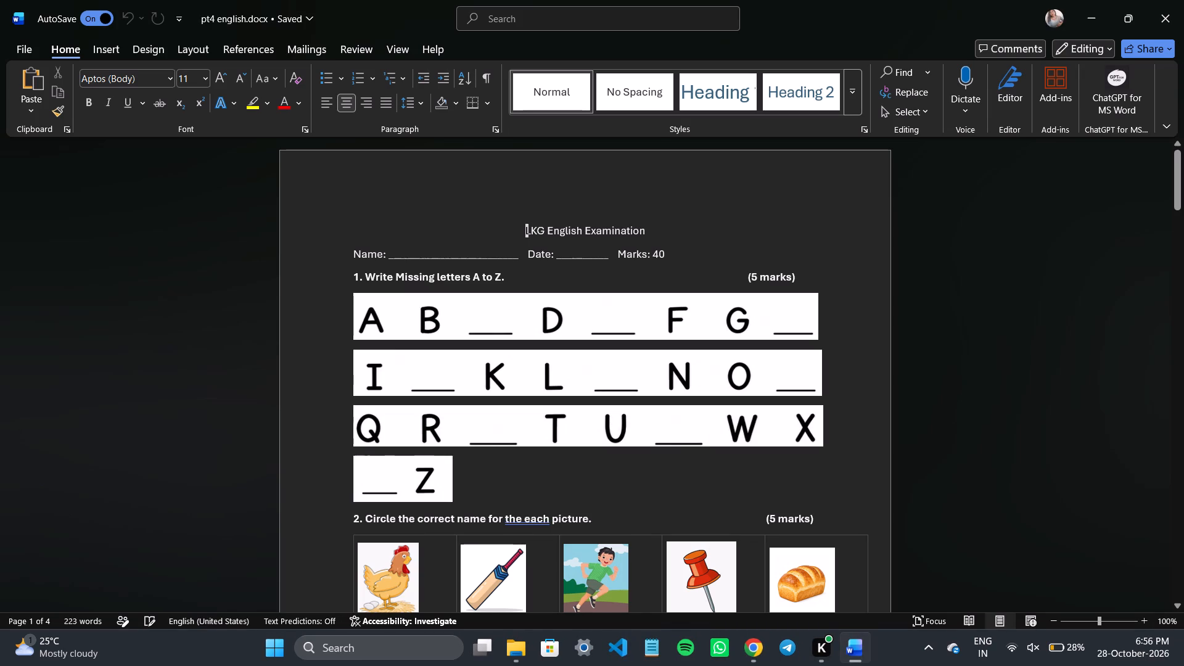
# Delete question 9 on story sequence numbers together with all its fox and crow pictures and answer lines.
pyautogui.scroll(-2, 562, 382)
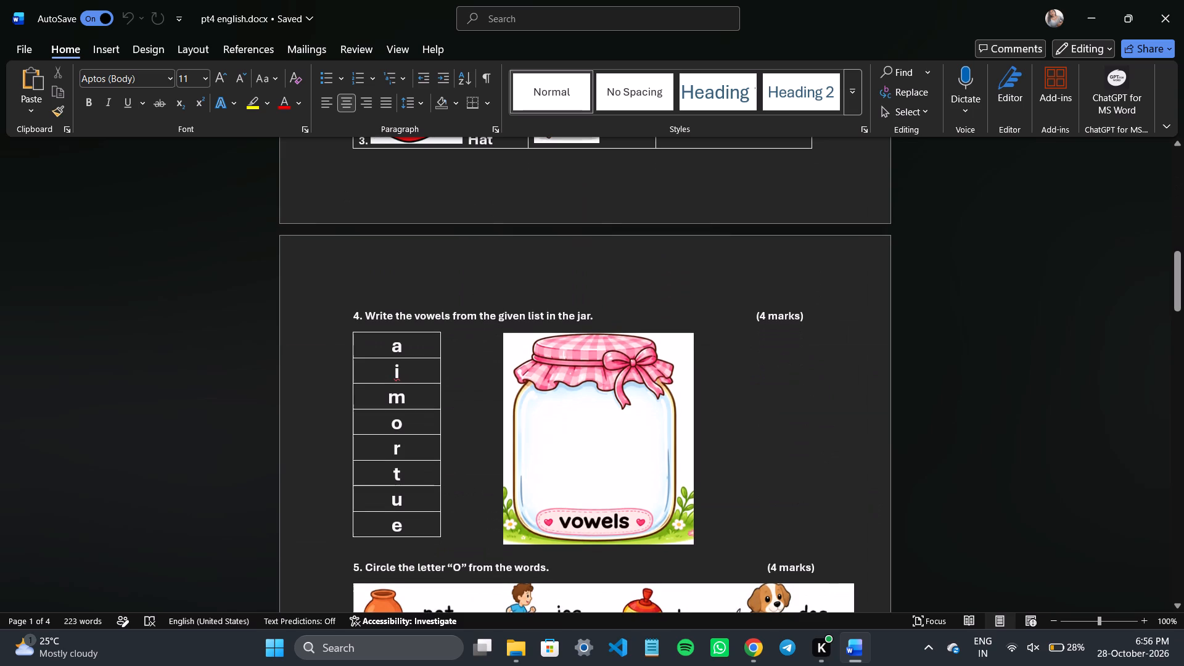
pyautogui.scroll(-3, 562, 382)
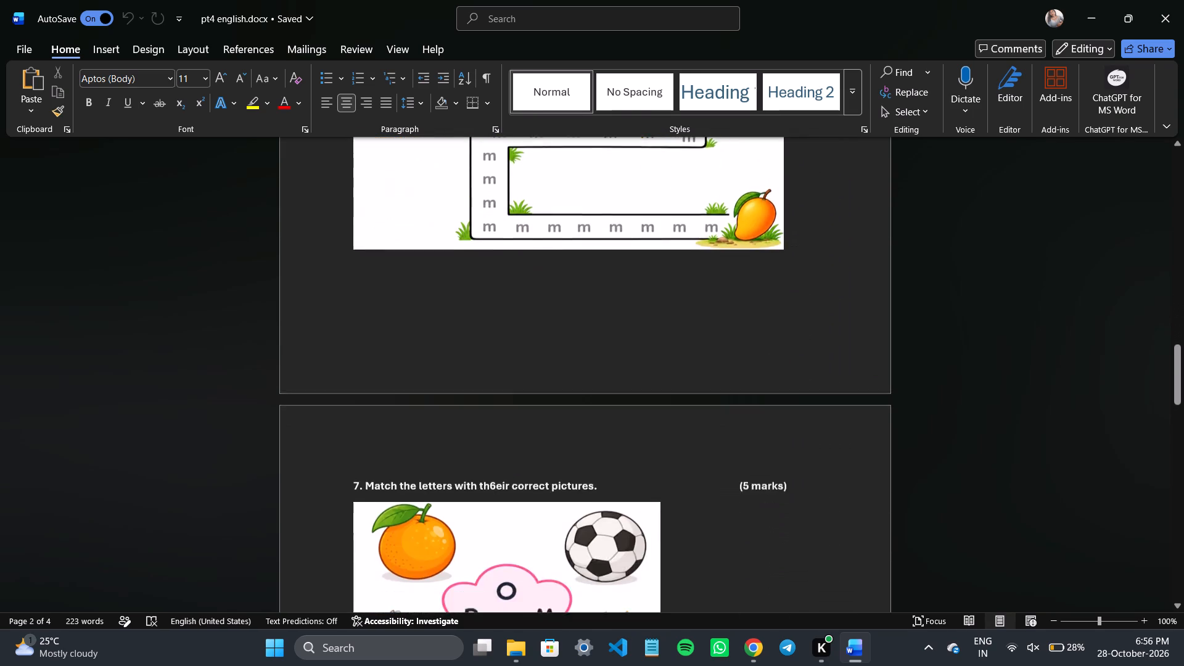
pyautogui.scroll(-2, 562, 382)
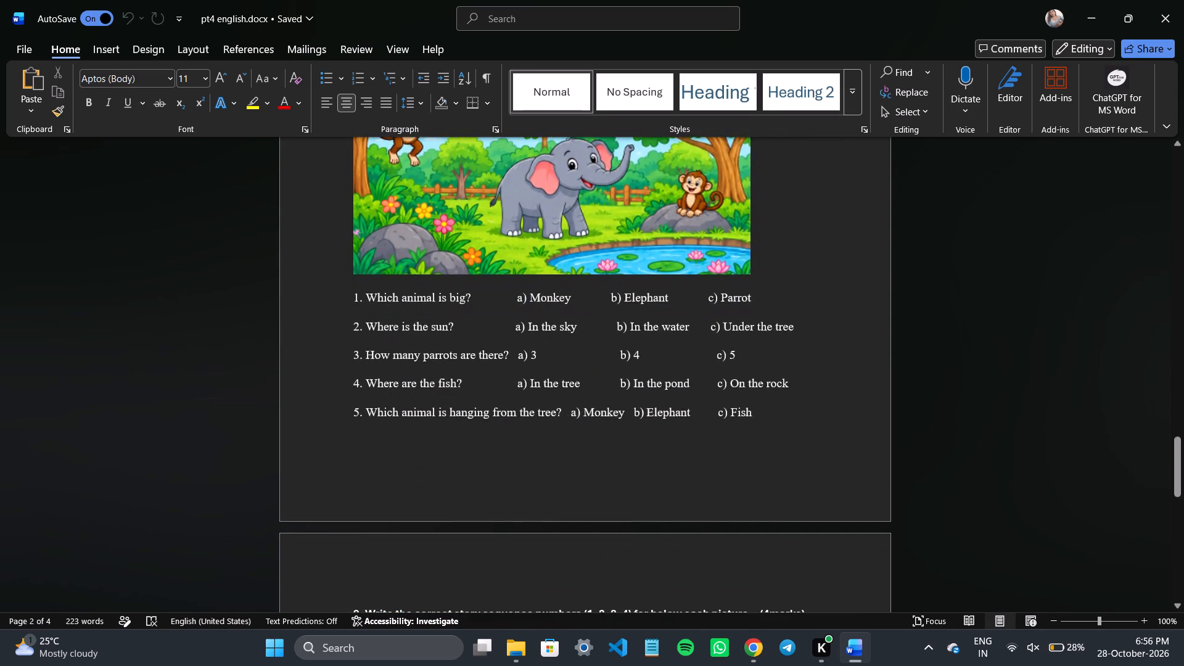
pyautogui.scroll(-2, 562, 382)
pyautogui.scroll(1, 562, 382)
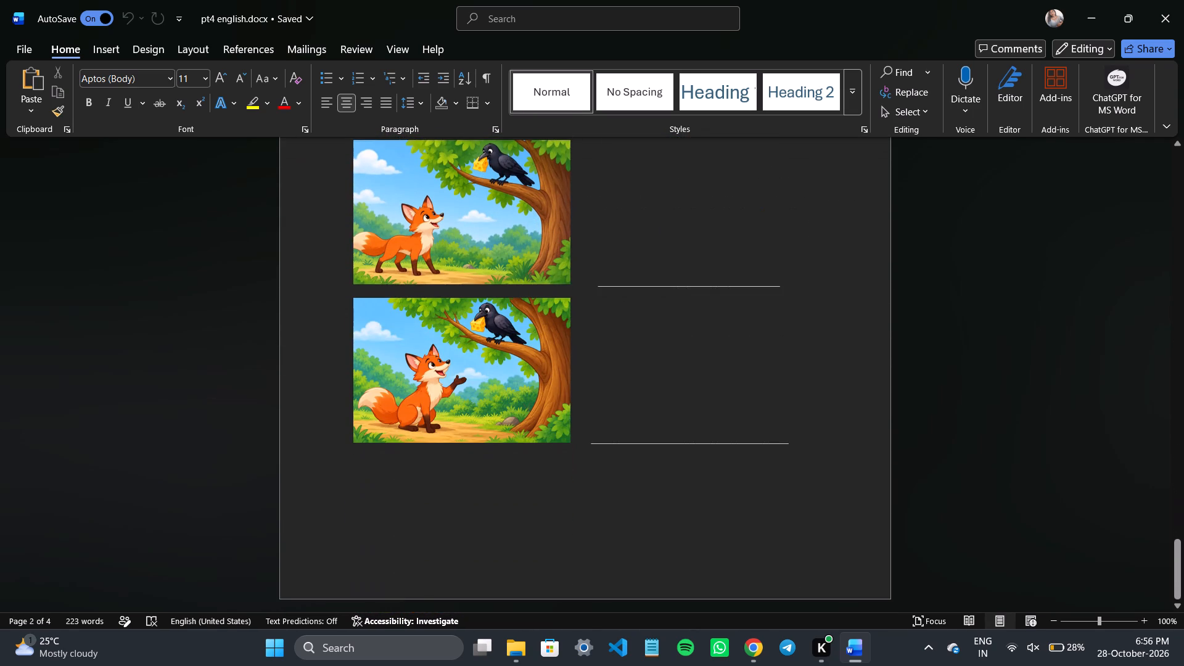
pyautogui.scroll(1, 562, 382)
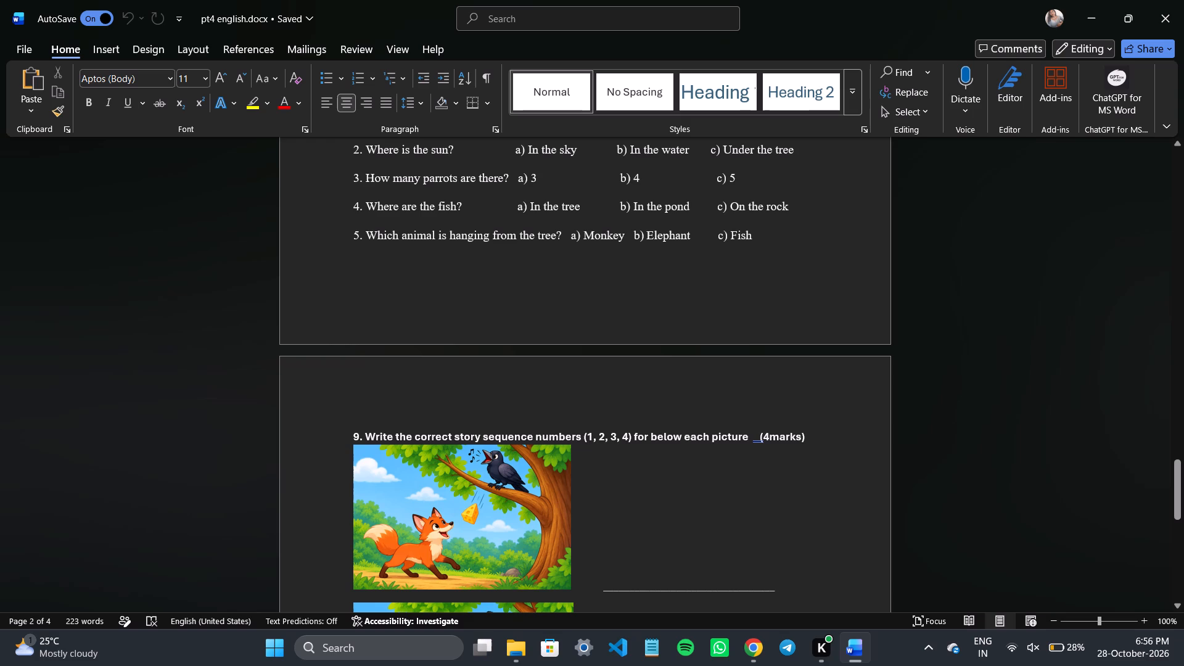
pyautogui.click(343, 435)
pyautogui.click(350, 432)
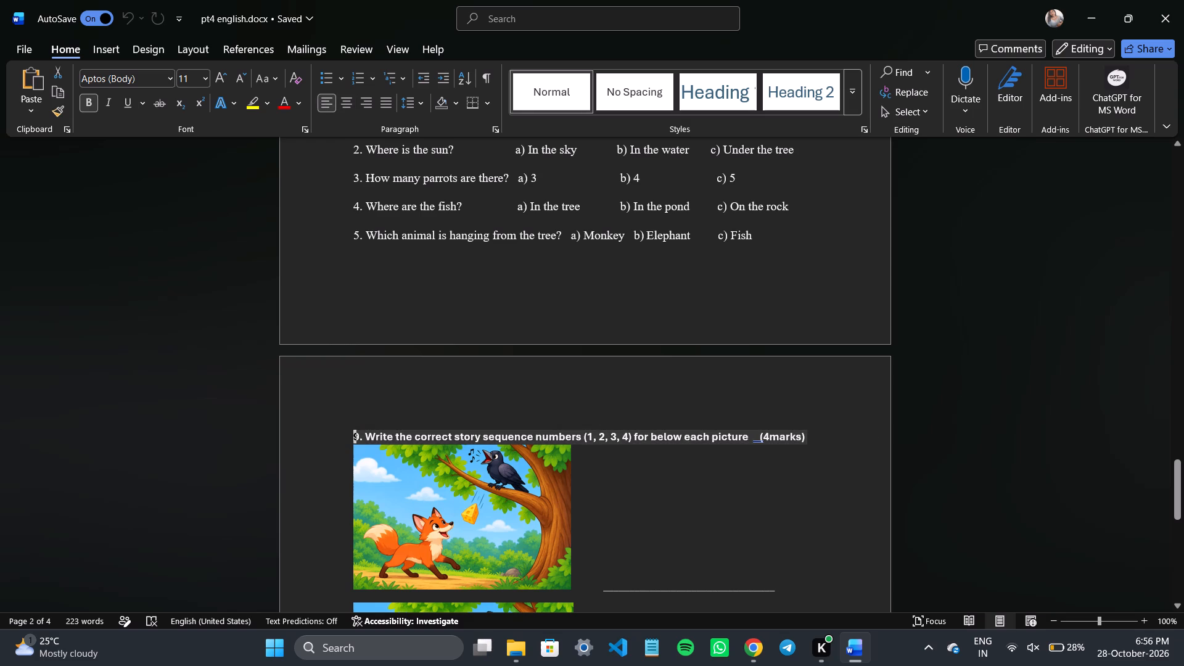
pyautogui.moveTo(350, 432); pyautogui.dragTo(877, 371)
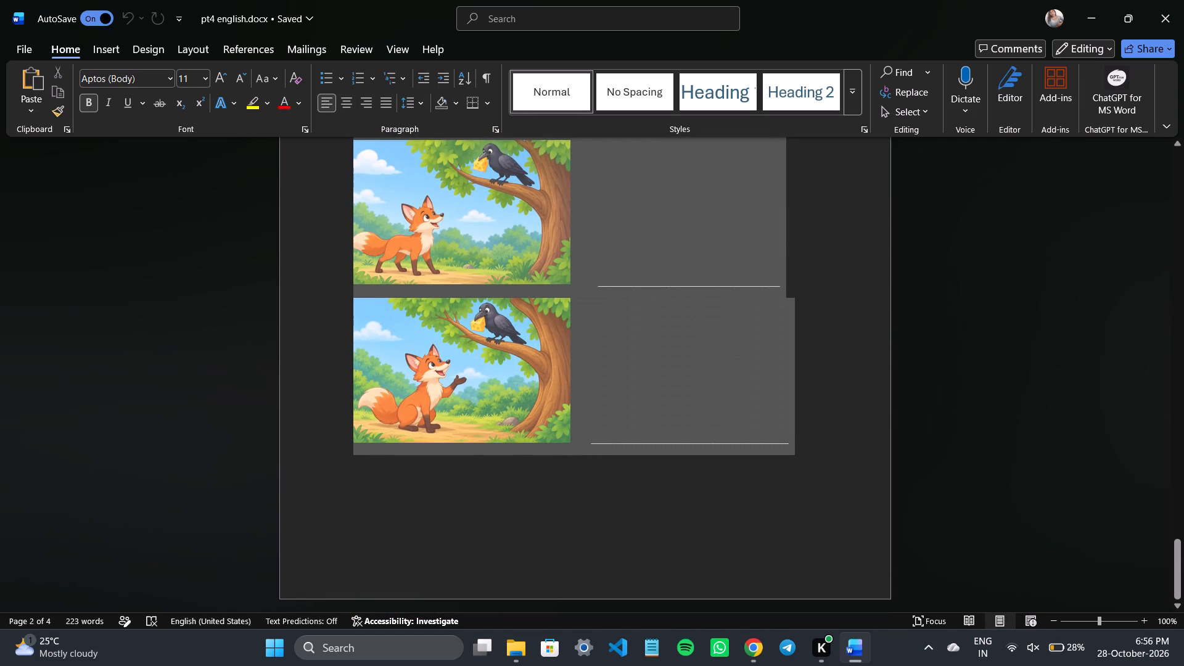
pyautogui.moveTo(877, 371); pyautogui.dragTo(834, 398)
pyautogui.press('BackSpace')
pyautogui.press('BackSpace')
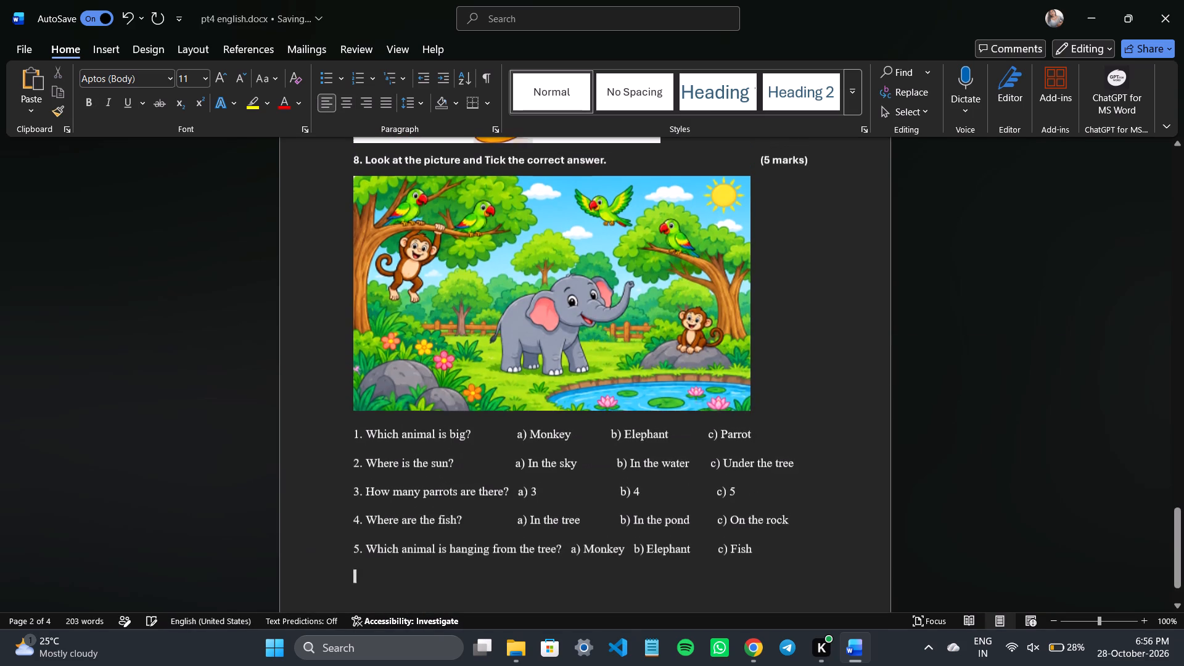
# Shrink question 7's letter-matching picture proportionally to roughly three quarters of its width.
pyautogui.scroll(1, 834, 398)
pyautogui.scroll(-1, 834, 398)
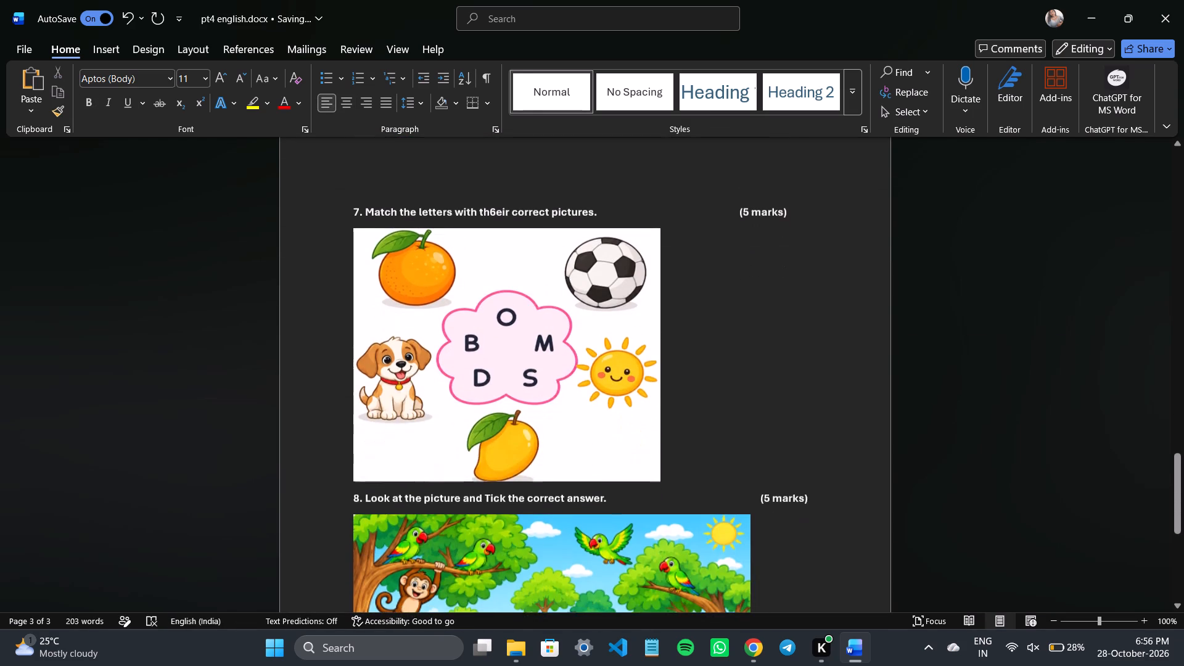
pyautogui.scroll(-1, 834, 398)
pyautogui.click(603, 354)
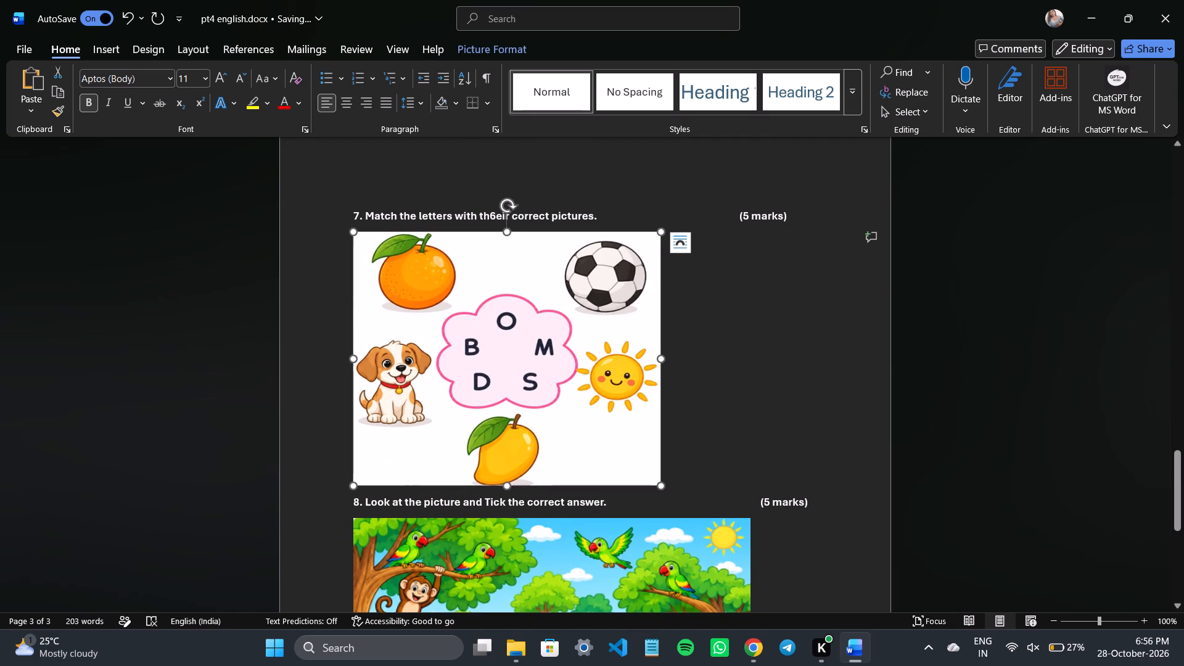
pyautogui.click(667, 488)
pyautogui.click(614, 440)
pyautogui.moveTo(659, 485); pyautogui.dragTo(554, 417)
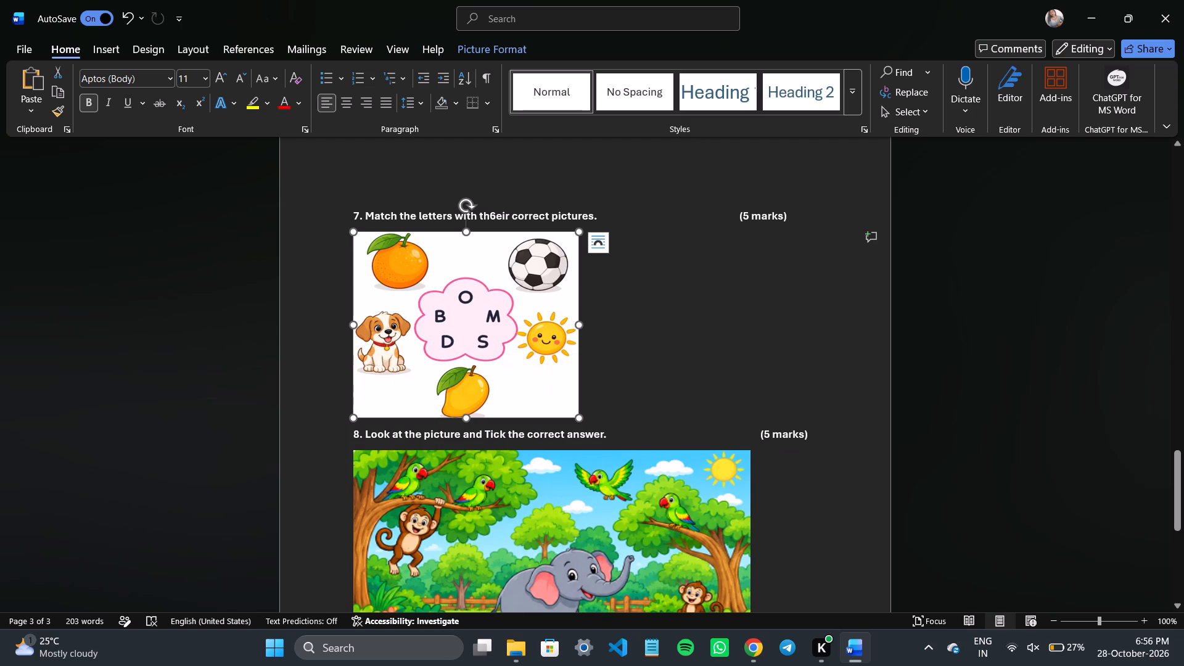
pyautogui.click(554, 417)
# Shrink question 6's ant-path picture proportionally to roughly four fifths of its width.
pyautogui.scroll(1, 707, 474)
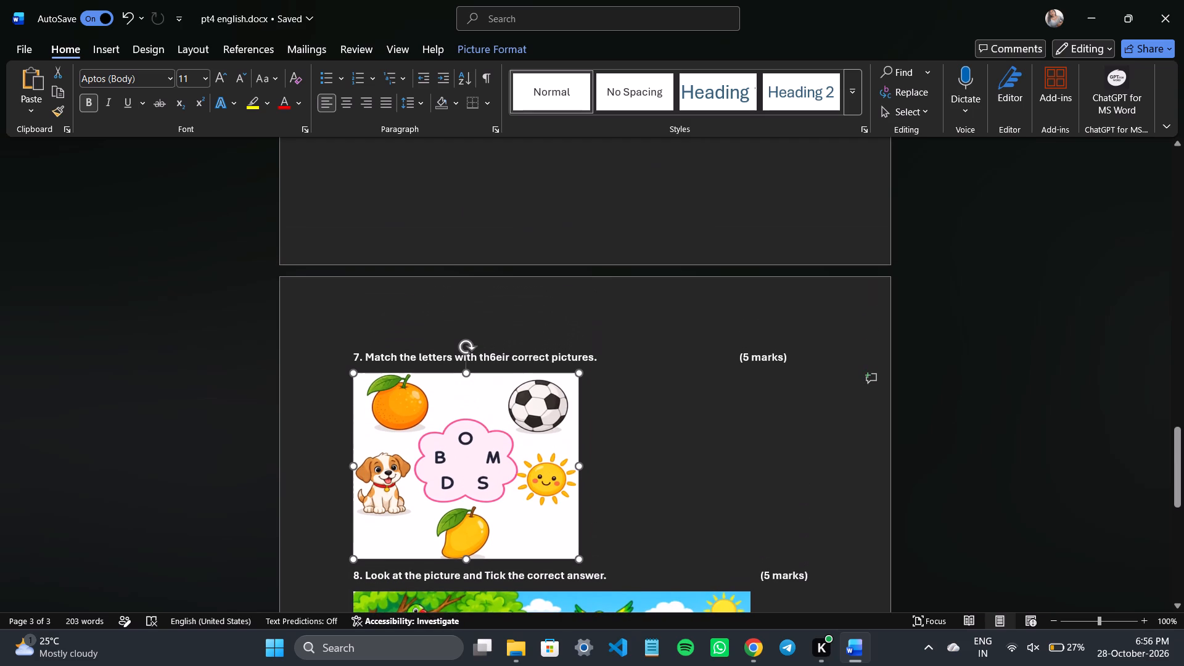
pyautogui.scroll(1, 707, 474)
pyautogui.click(665, 511)
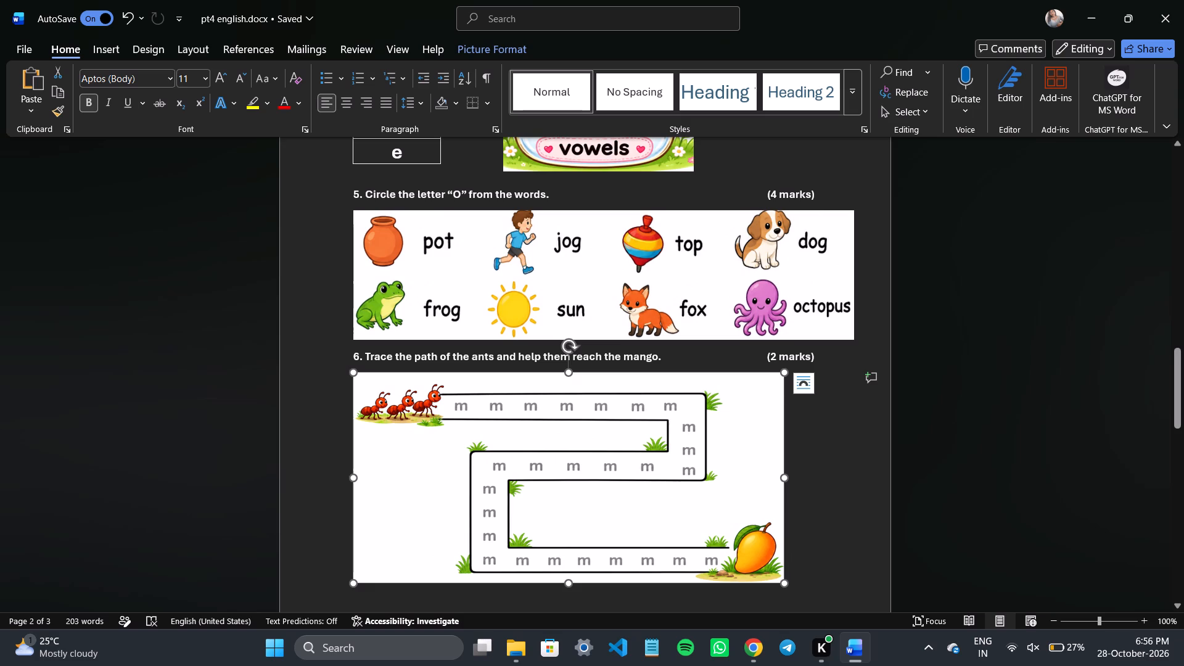
pyautogui.moveTo(781, 585); pyautogui.dragTo(646, 543)
# Remove the blank line between question 2's picture table and the question 3 heading.
pyautogui.scroll(2, 646, 543)
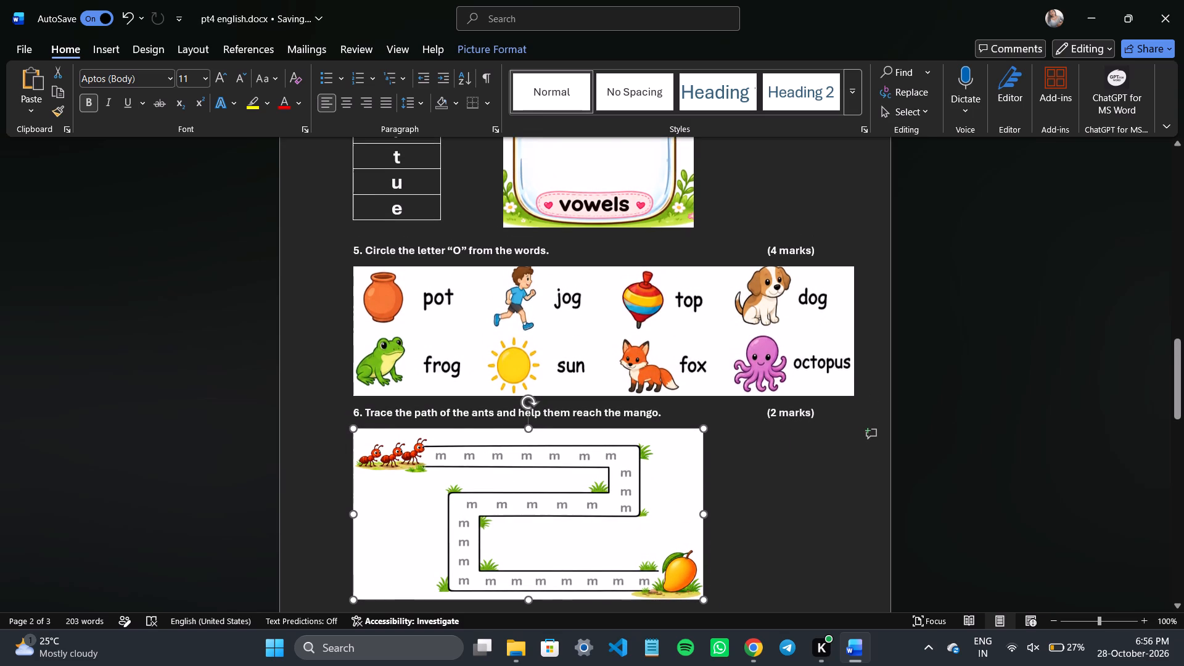
pyautogui.scroll(1, 646, 543)
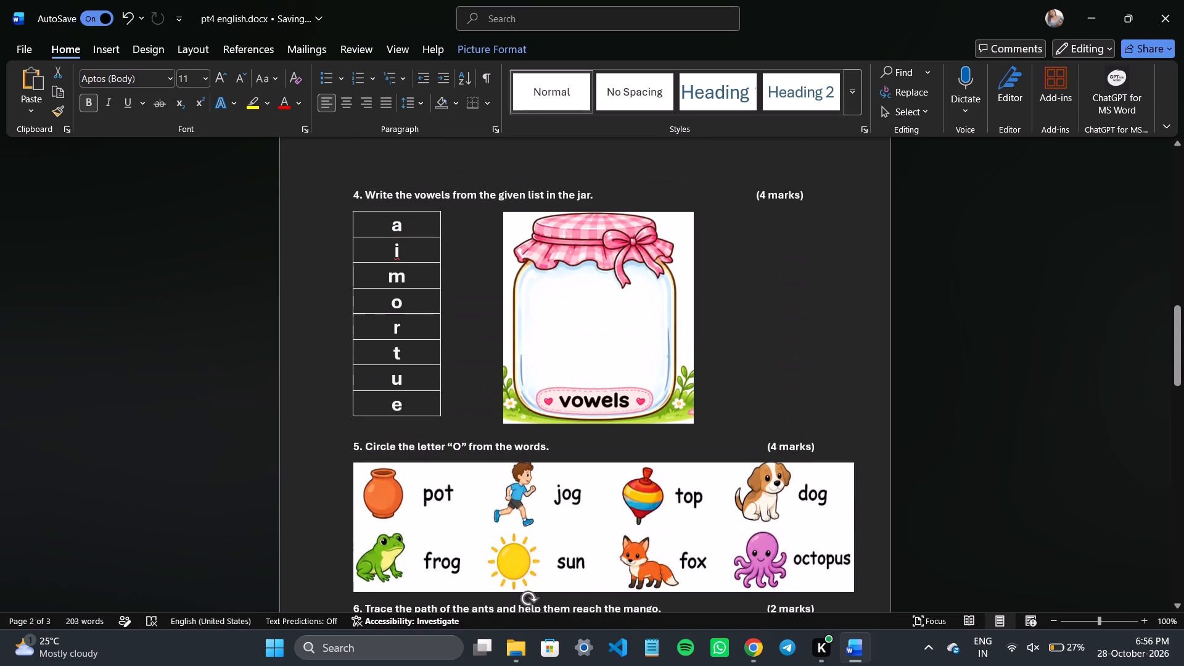
pyautogui.click(790, 567)
pyautogui.scroll(2, 763, 459)
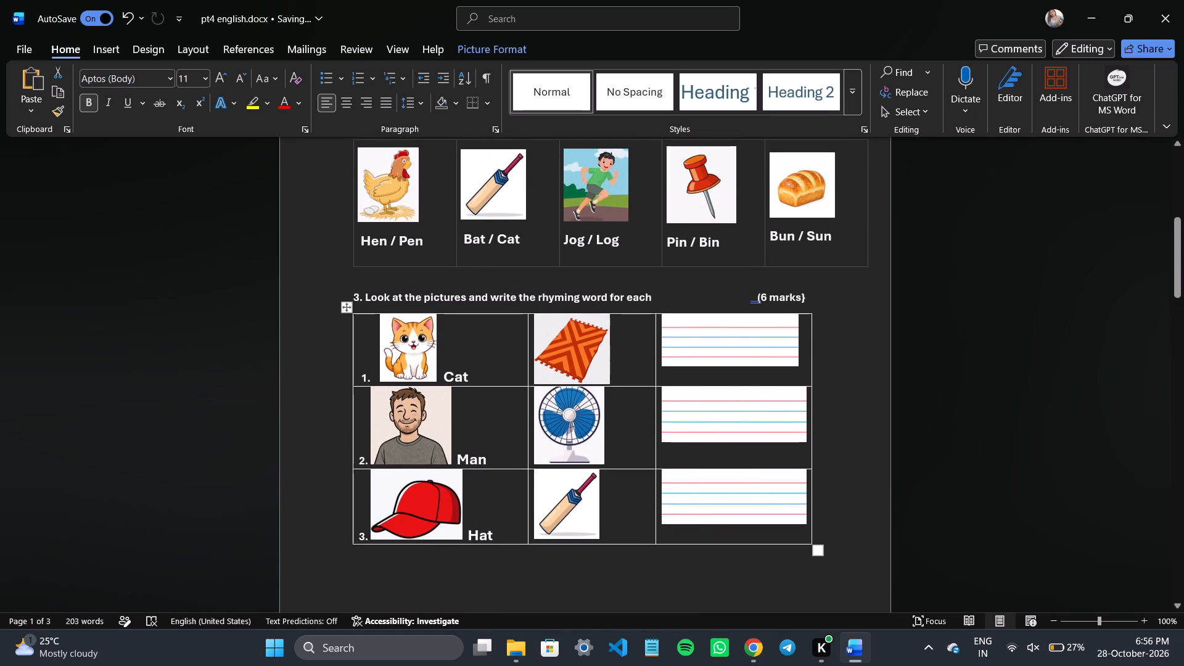
pyautogui.click(372, 284)
pyautogui.press('BackSpace')
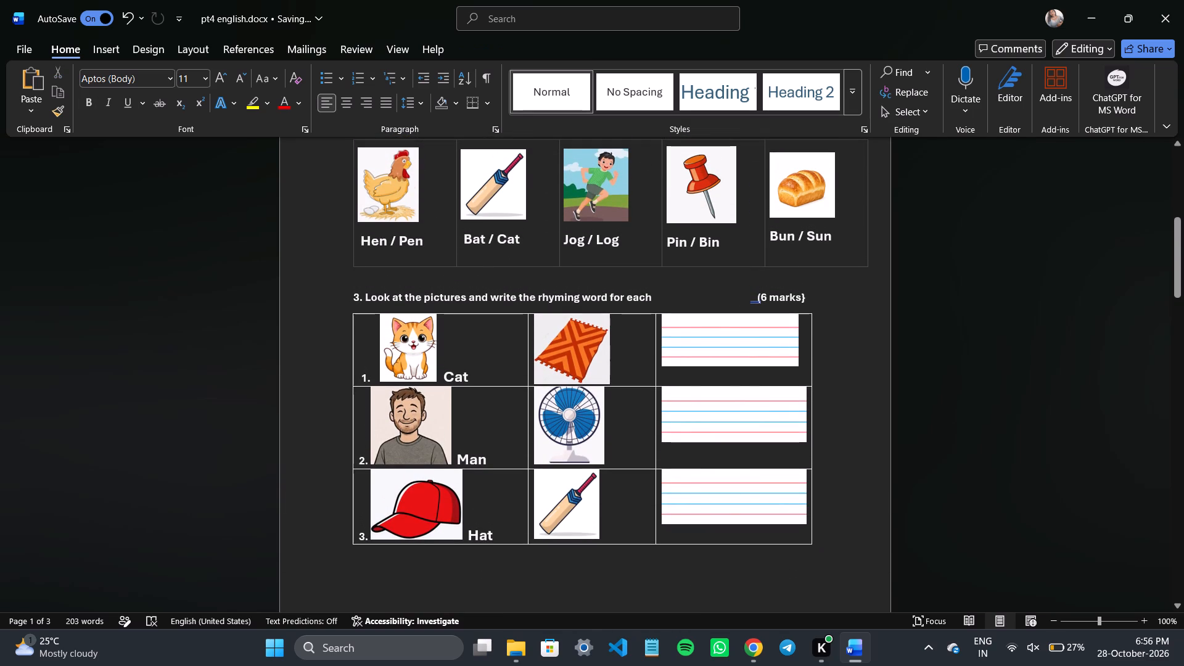
pyautogui.press('Down')
pyautogui.press('BackSpace')
# Shrink question 1's three long letter-row pictures (A–G, I–O and Q–X) proportionally to nearly matching widths, clear of the marks column.
pyautogui.scroll(1, 372, 284)
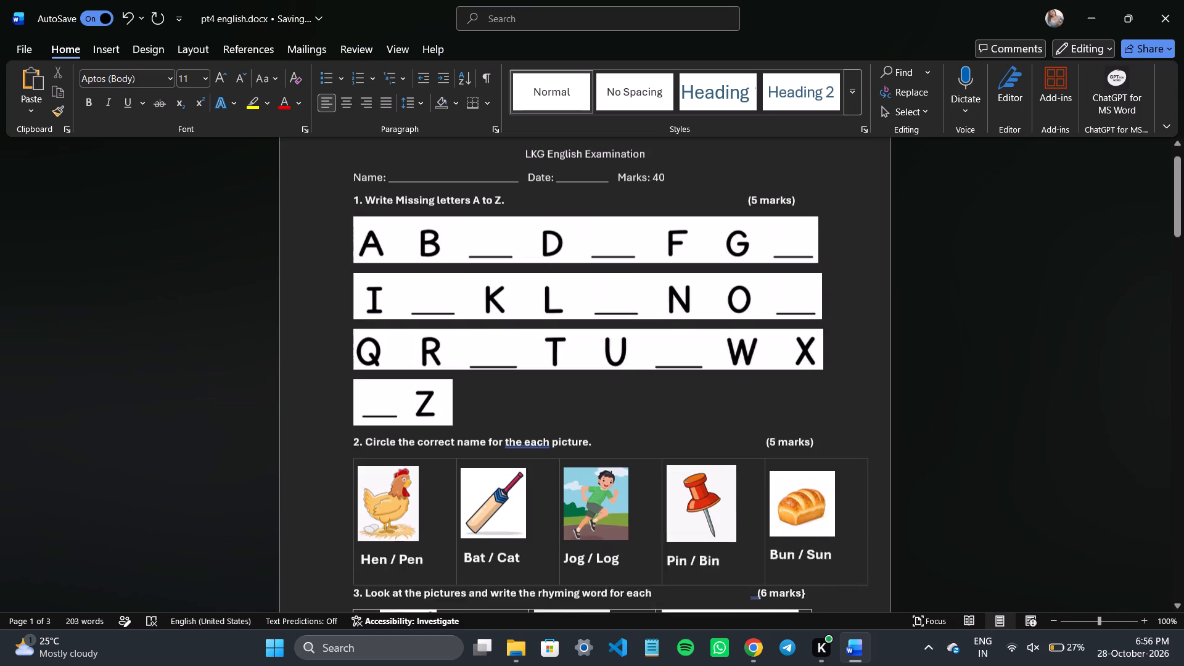
pyautogui.click(454, 289)
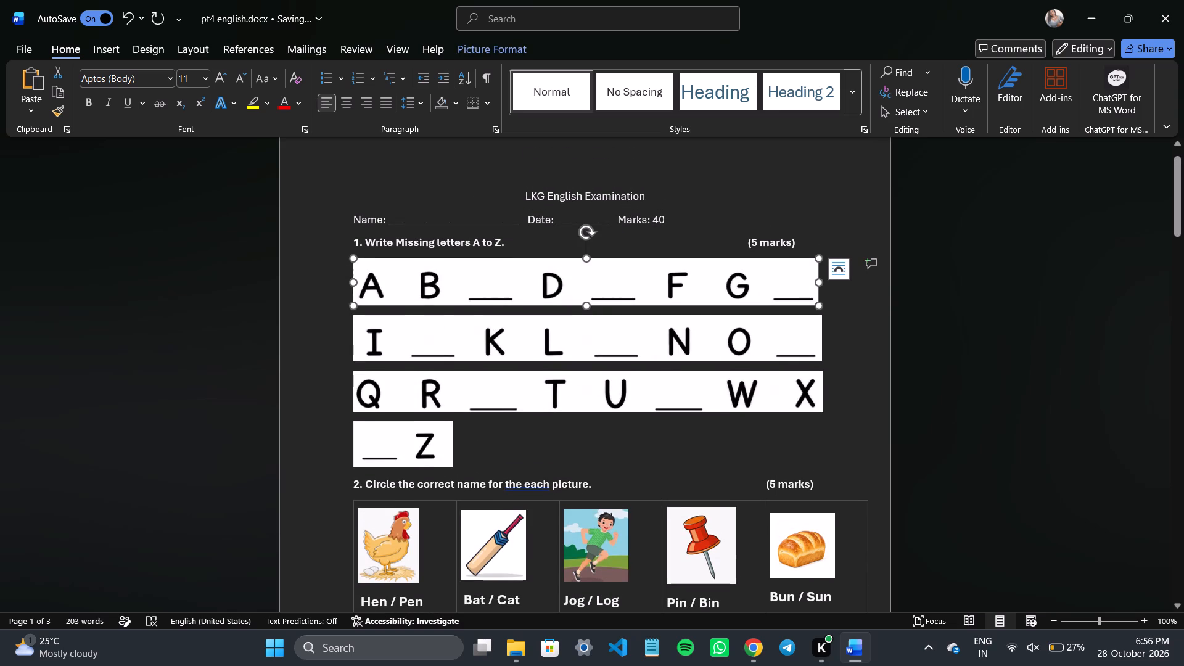
pyautogui.moveTo(819, 305); pyautogui.dragTo(738, 287)
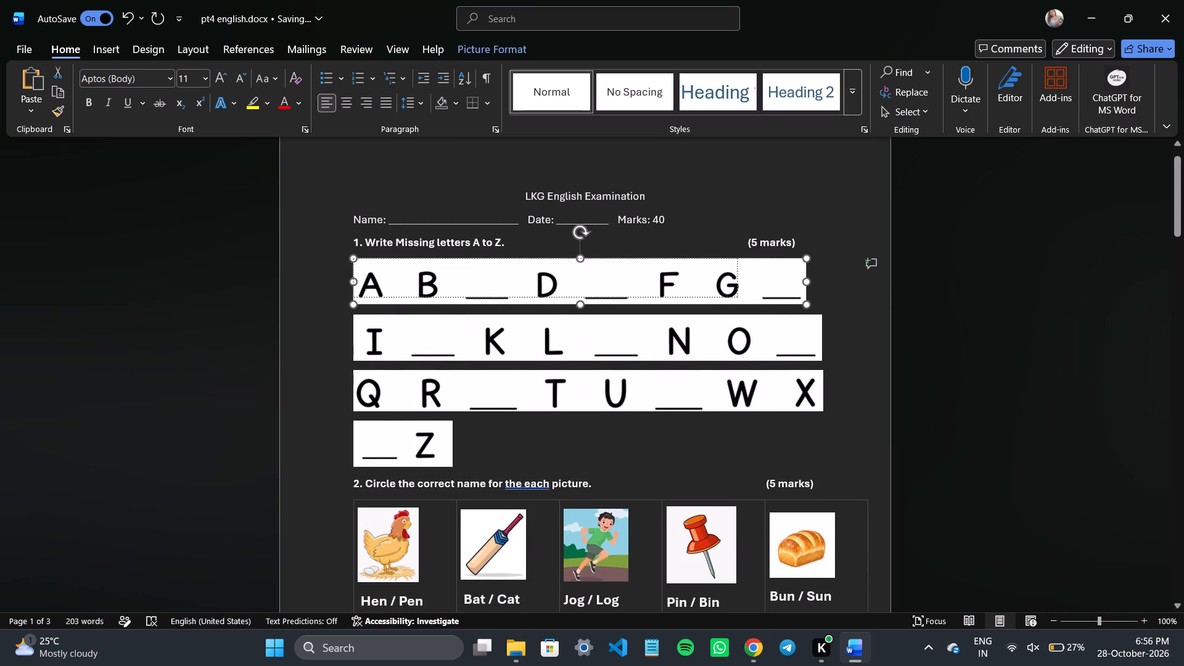
pyautogui.moveTo(738, 287); pyautogui.dragTo(720, 285)
pyautogui.click(749, 331)
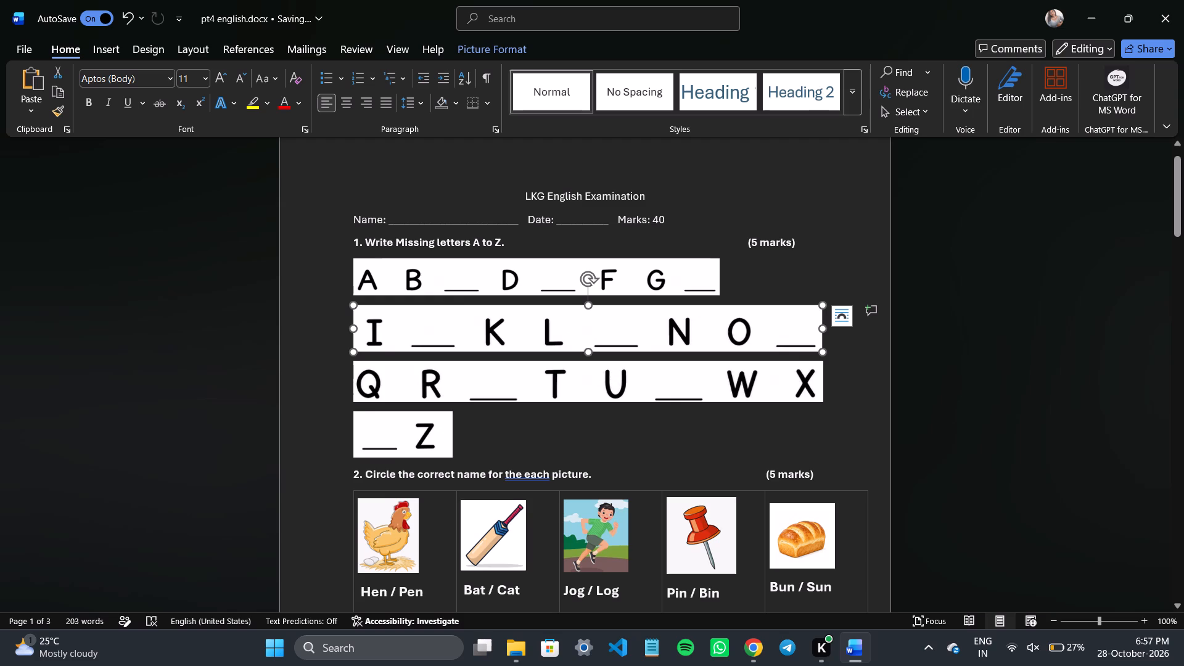
pyautogui.moveTo(823, 355); pyautogui.dragTo(728, 324)
pyautogui.click(702, 273)
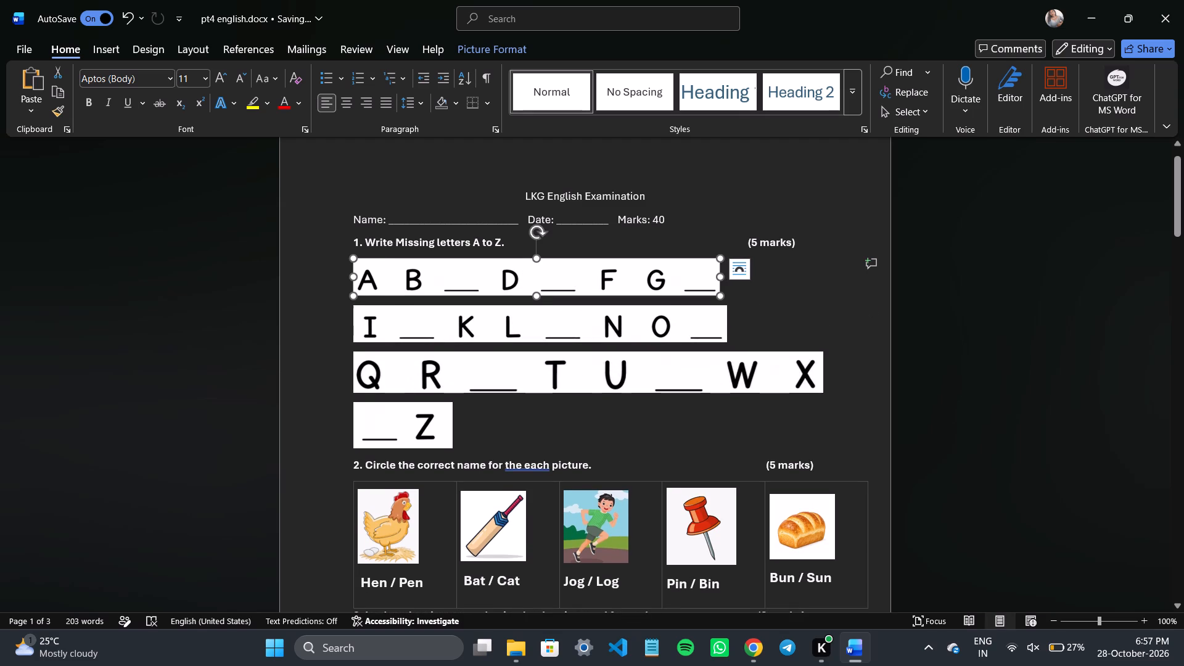
pyautogui.click(722, 296)
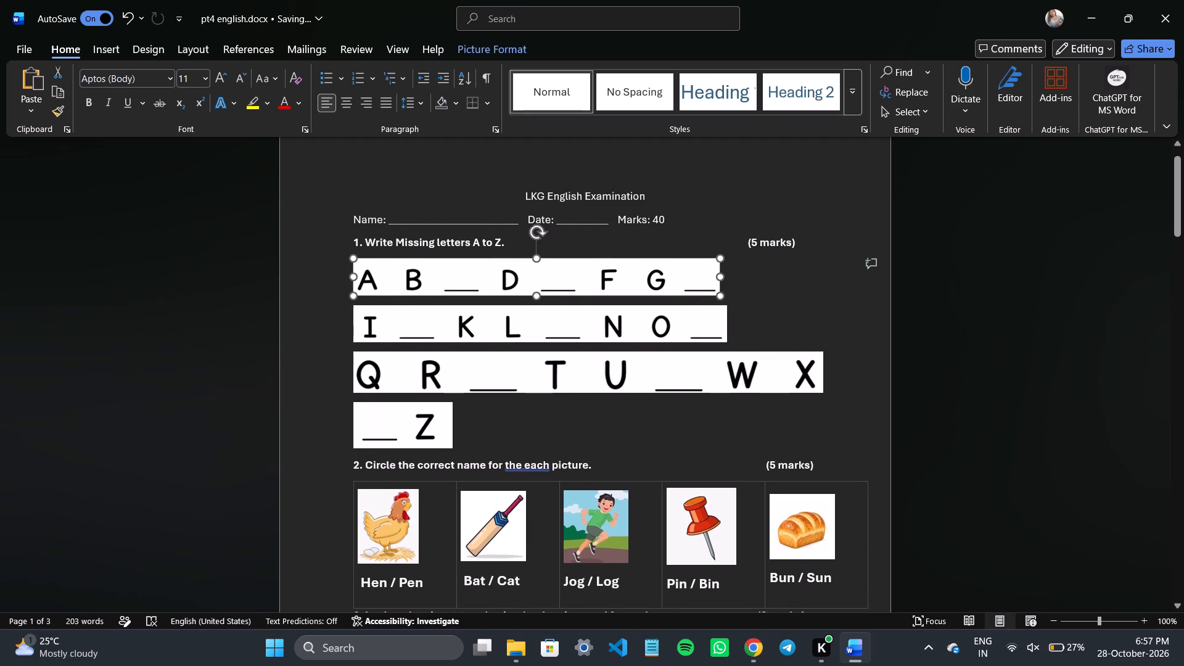
pyautogui.click(734, 376)
pyautogui.moveTo(825, 393); pyautogui.dragTo(730, 374)
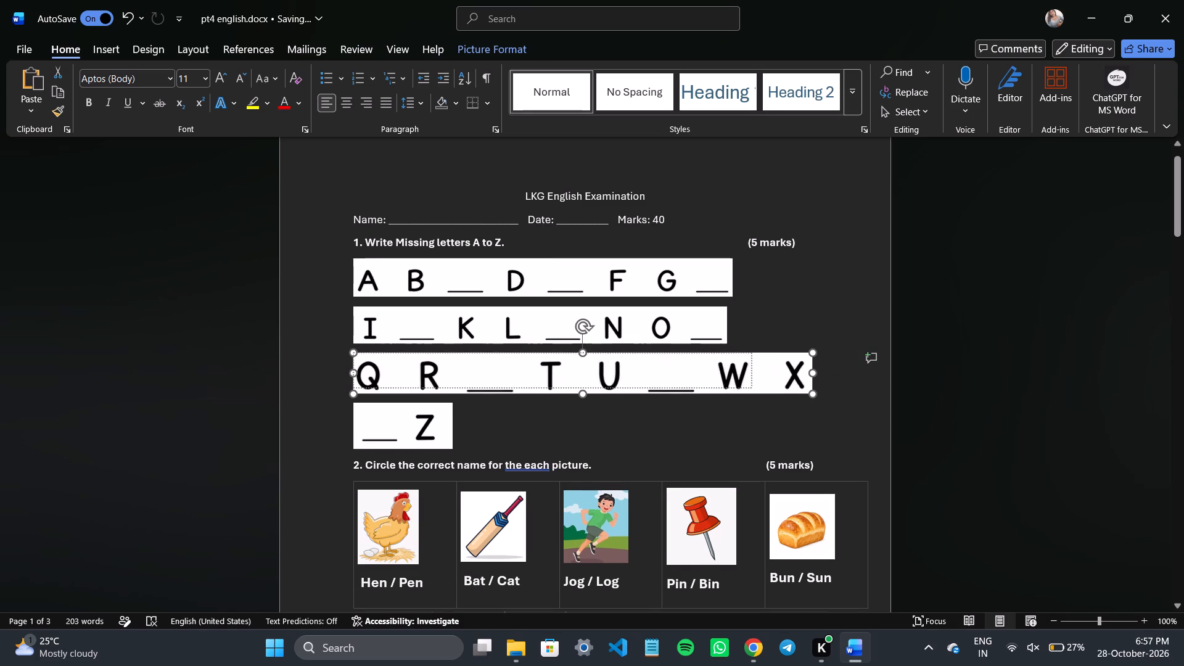
pyautogui.moveTo(730, 374); pyautogui.dragTo(725, 369)
# Set the "__ Z" picture to Through text wrapping and move it beside the end of the Q–X row.
pyautogui.click(449, 437)
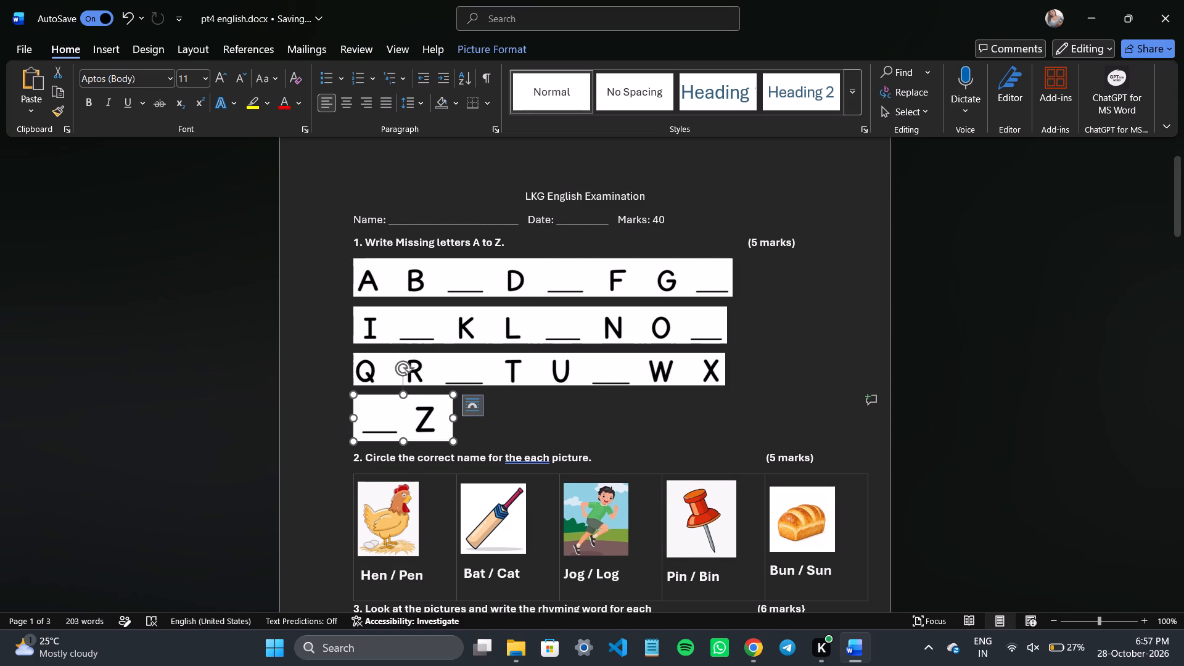
pyautogui.click(472, 408)
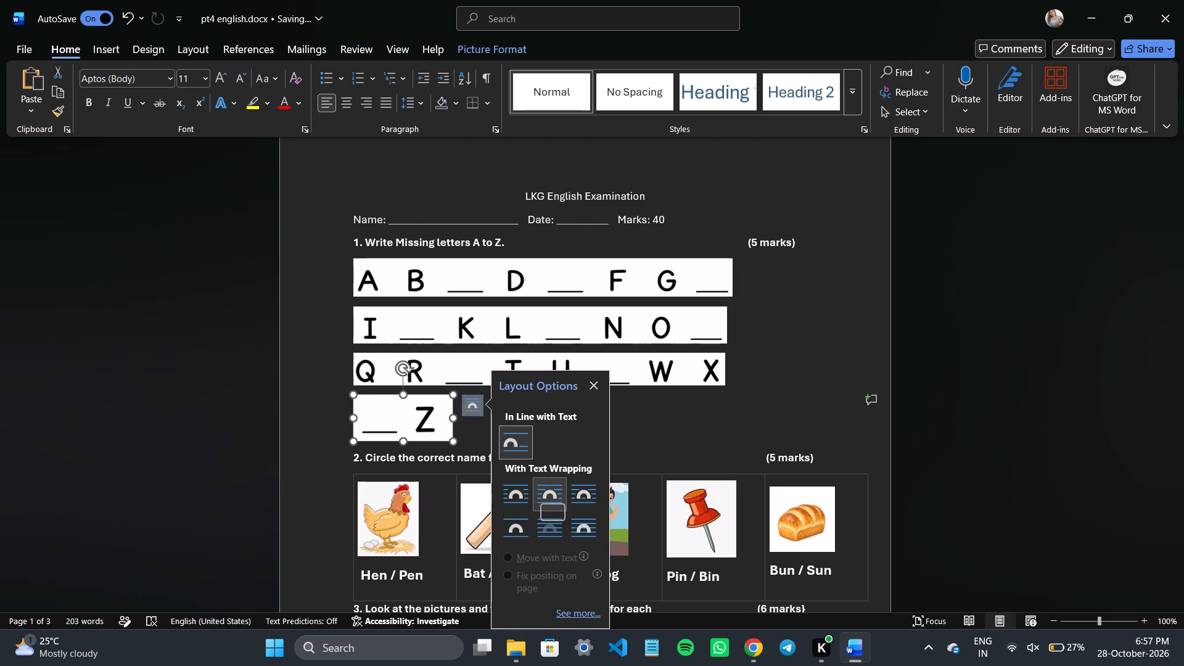
pyautogui.click(578, 496)
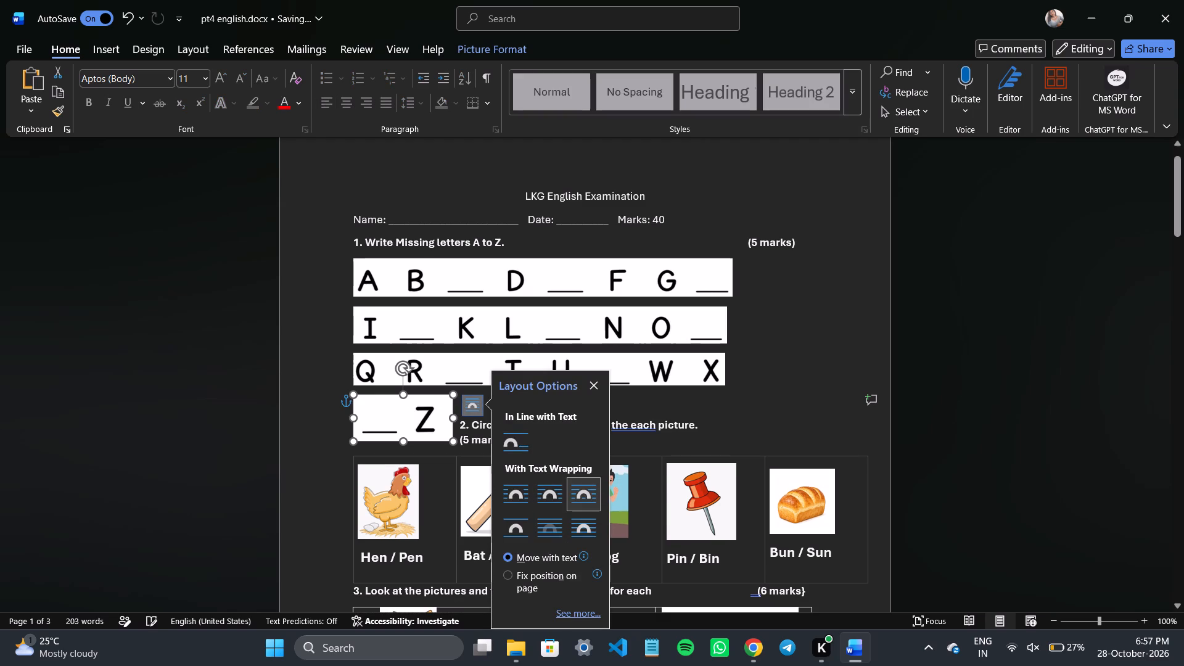
pyautogui.moveTo(395, 414); pyautogui.dragTo(793, 371)
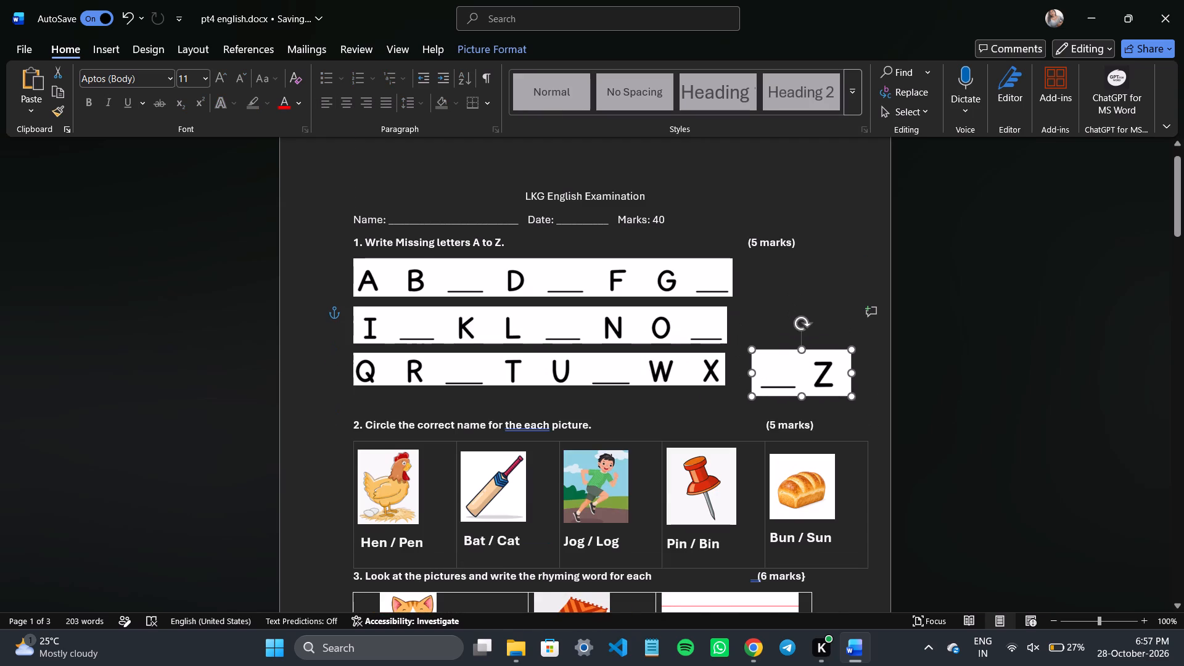
pyautogui.moveTo(793, 371); pyautogui.dragTo(781, 383)
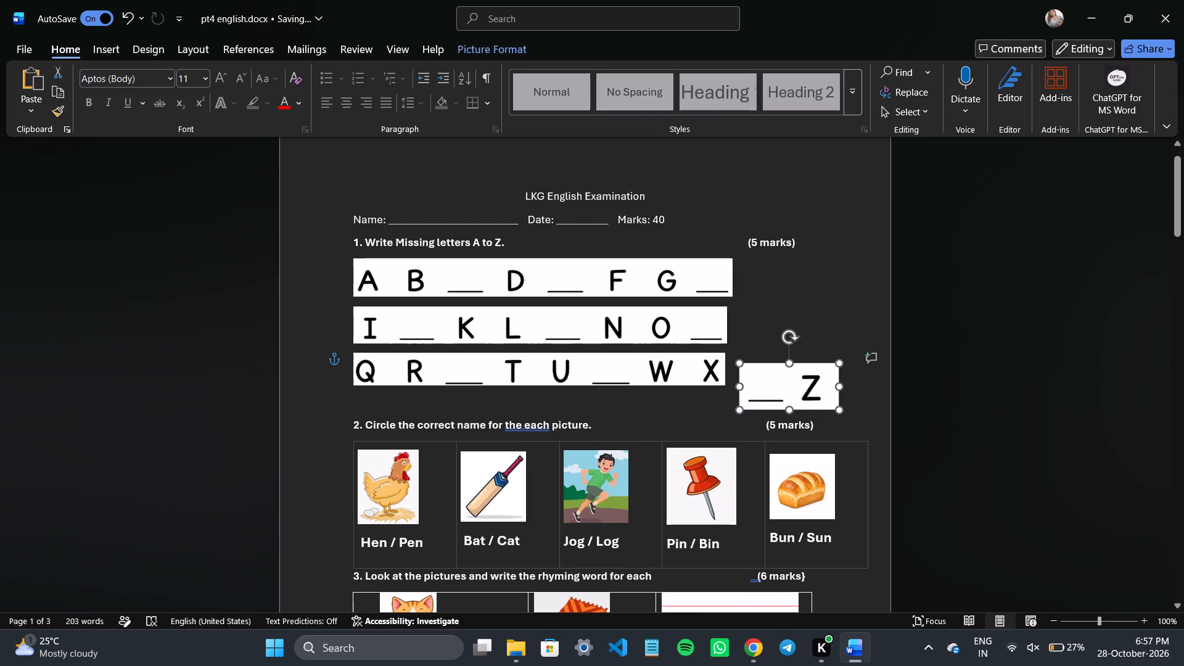
pyautogui.moveTo(781, 383); pyautogui.dragTo(781, 384)
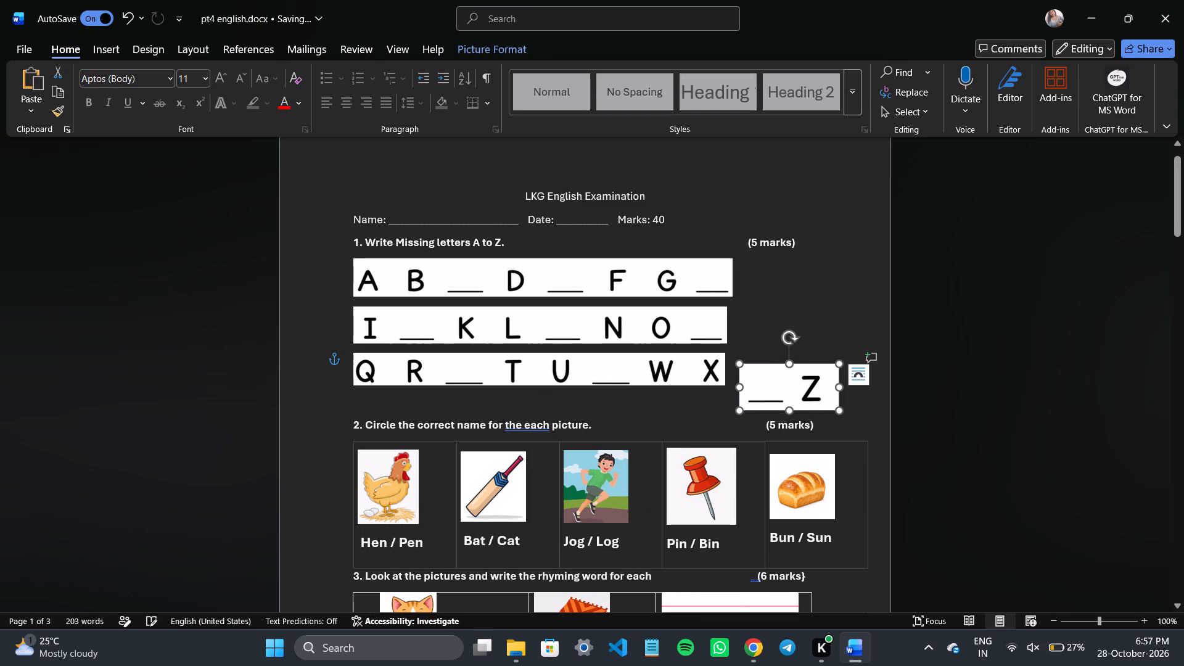
# Shrink the "__ Z" picture proportionally so its letter size is closer to the other letter rows.
pyautogui.moveTo(844, 413); pyautogui.dragTo(812, 397)
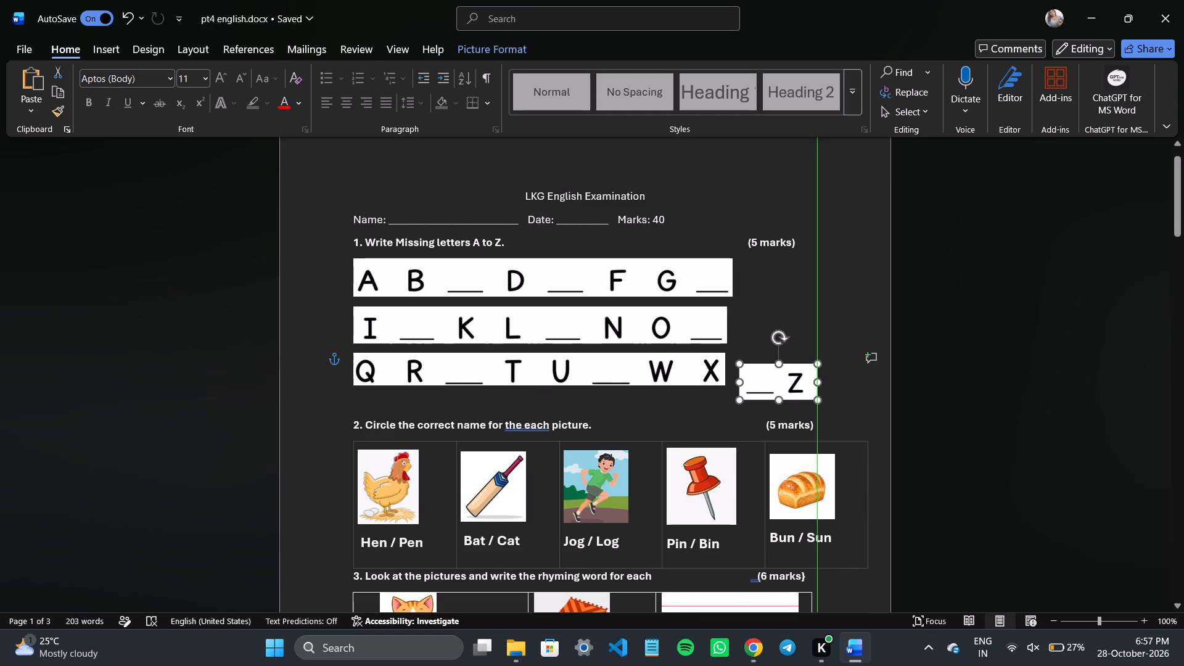
pyautogui.moveTo(812, 397); pyautogui.dragTo(824, 398)
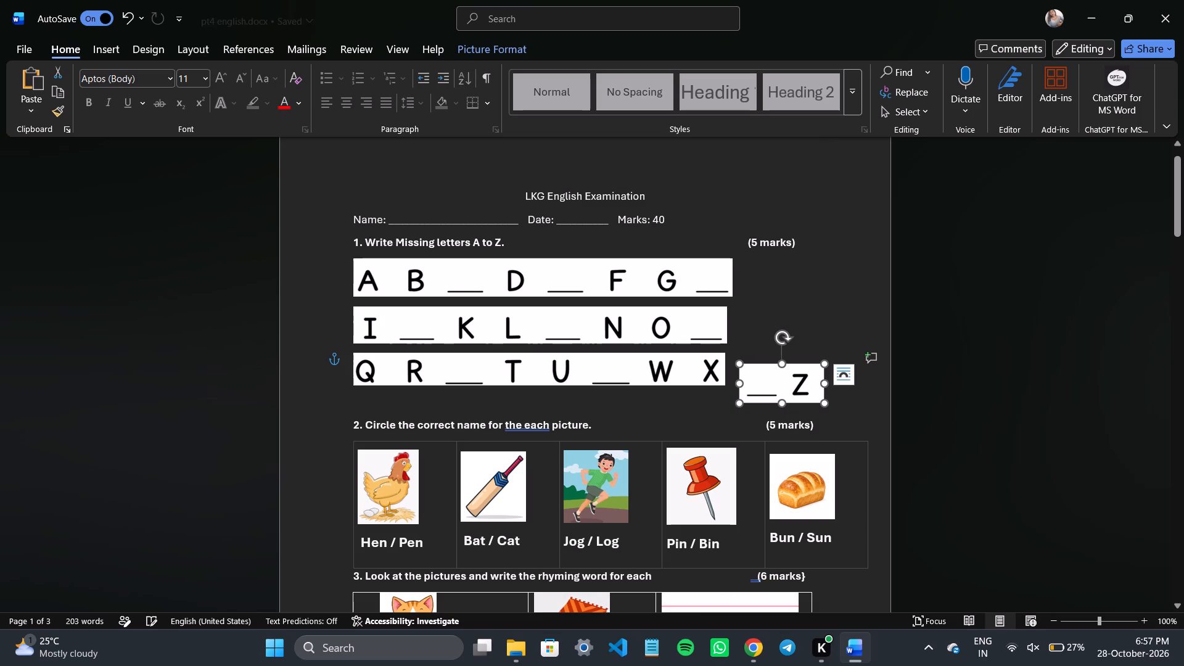
# Move the "__ Z" picture up slightly so its top edge lines up with the Q–X row.
pyautogui.moveTo(802, 392); pyautogui.dragTo(799, 388)
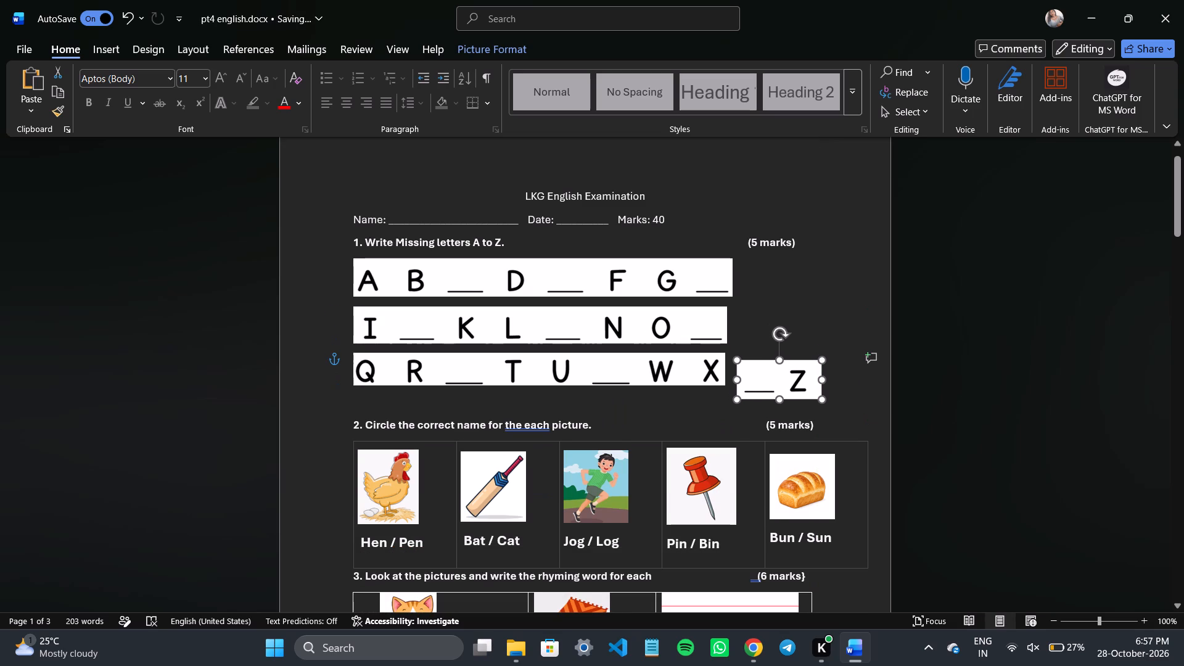
pyautogui.moveTo(799, 388); pyautogui.dragTo(798, 385)
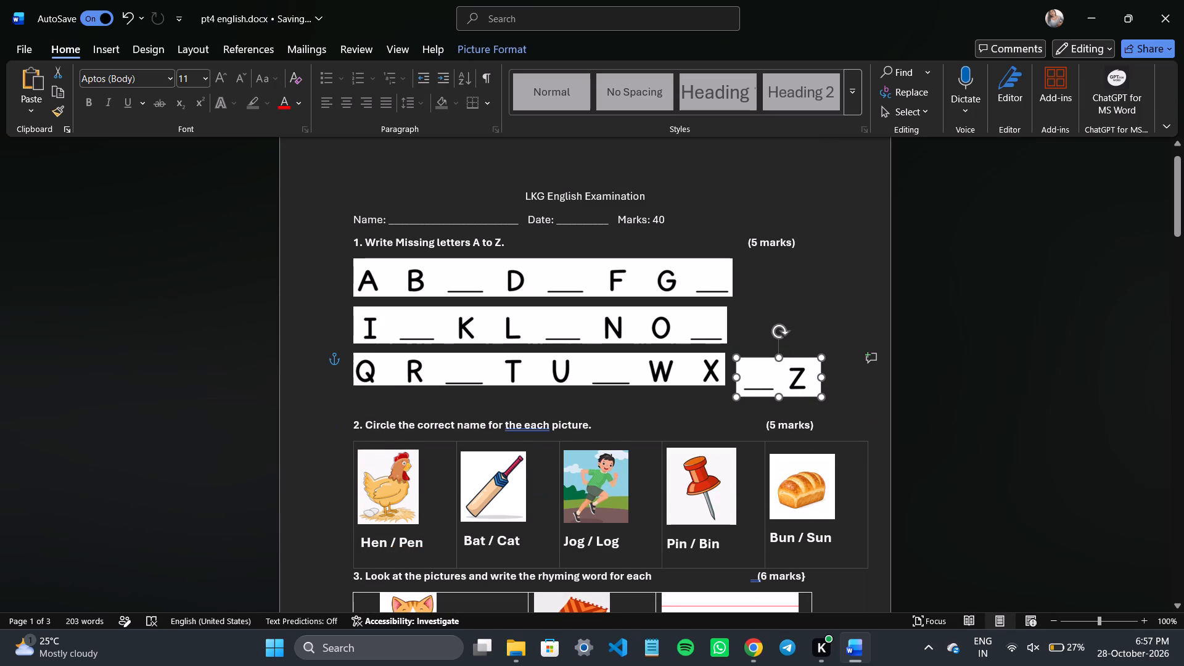
pyautogui.moveTo(798, 385); pyautogui.dragTo(799, 380)
# Resize the "__ Z" picture to nearly the same height as the Q–X row and make it slightly narrower.
pyautogui.moveTo(736, 393); pyautogui.dragTo(738, 387)
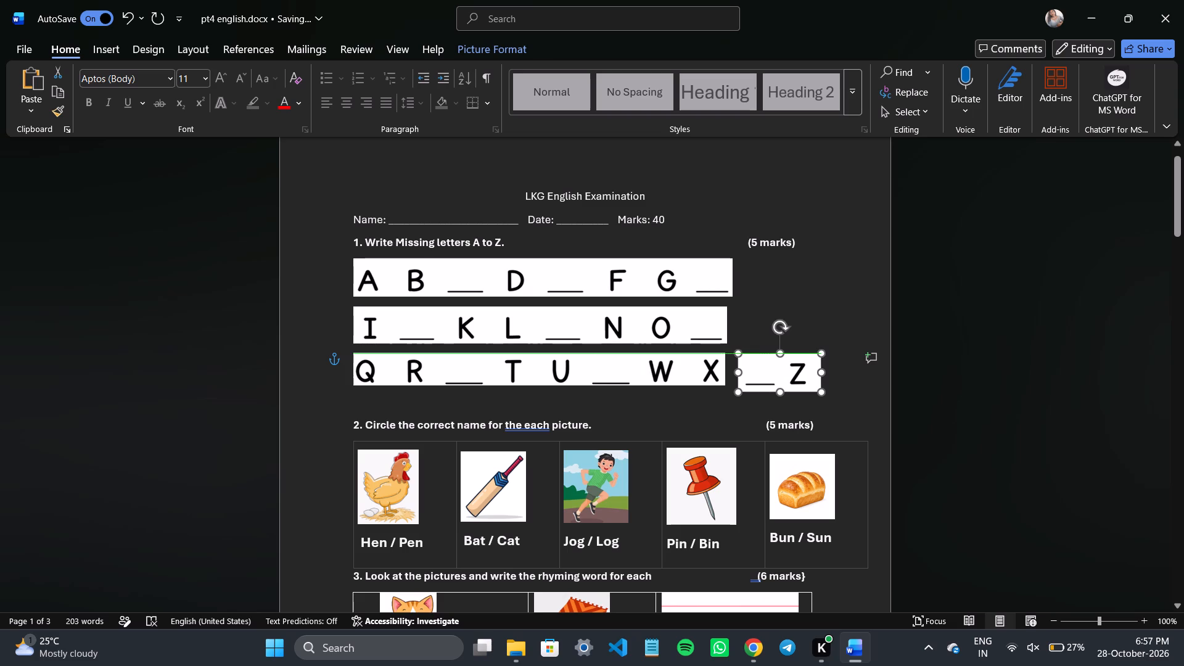
pyautogui.moveTo(738, 387); pyautogui.dragTo(740, 376)
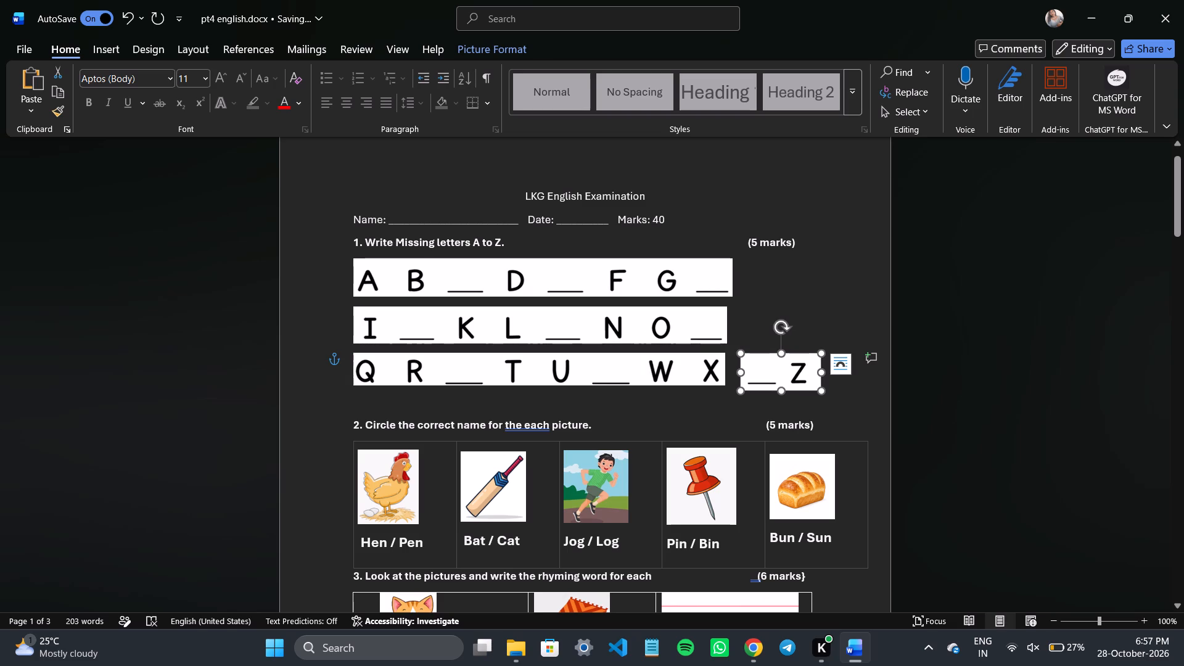
pyautogui.moveTo(781, 391); pyautogui.dragTo(781, 384)
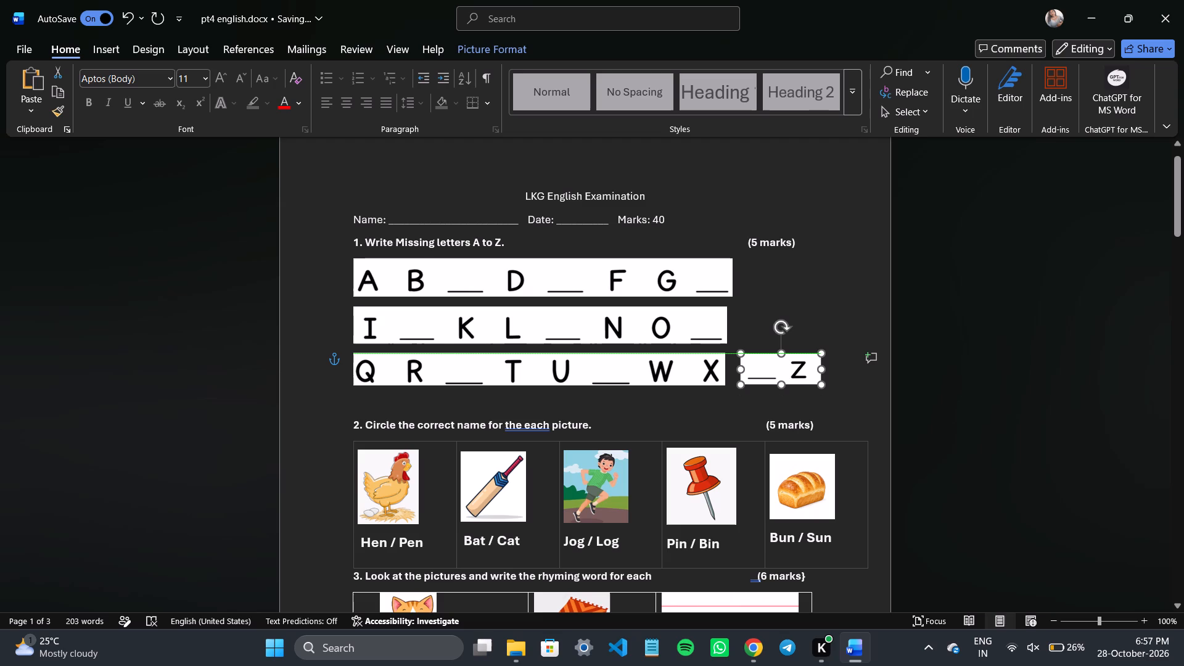
pyautogui.moveTo(781, 384); pyautogui.dragTo(778, 384)
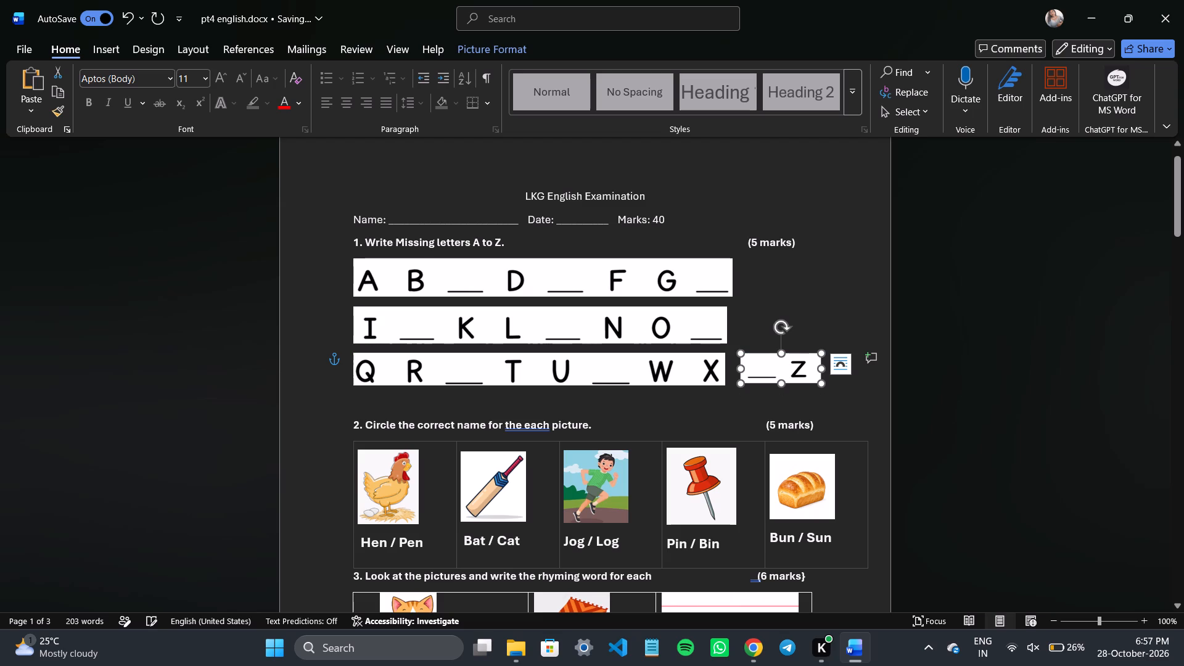
pyautogui.click(741, 366)
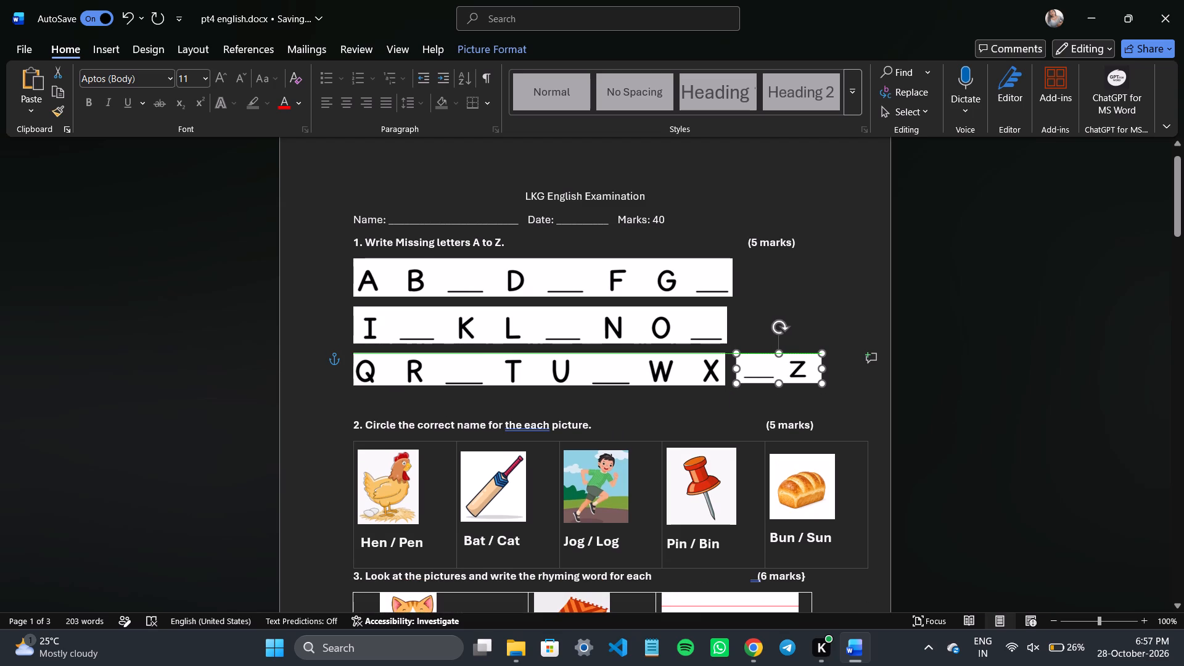
pyautogui.click(694, 403)
pyautogui.click(791, 374)
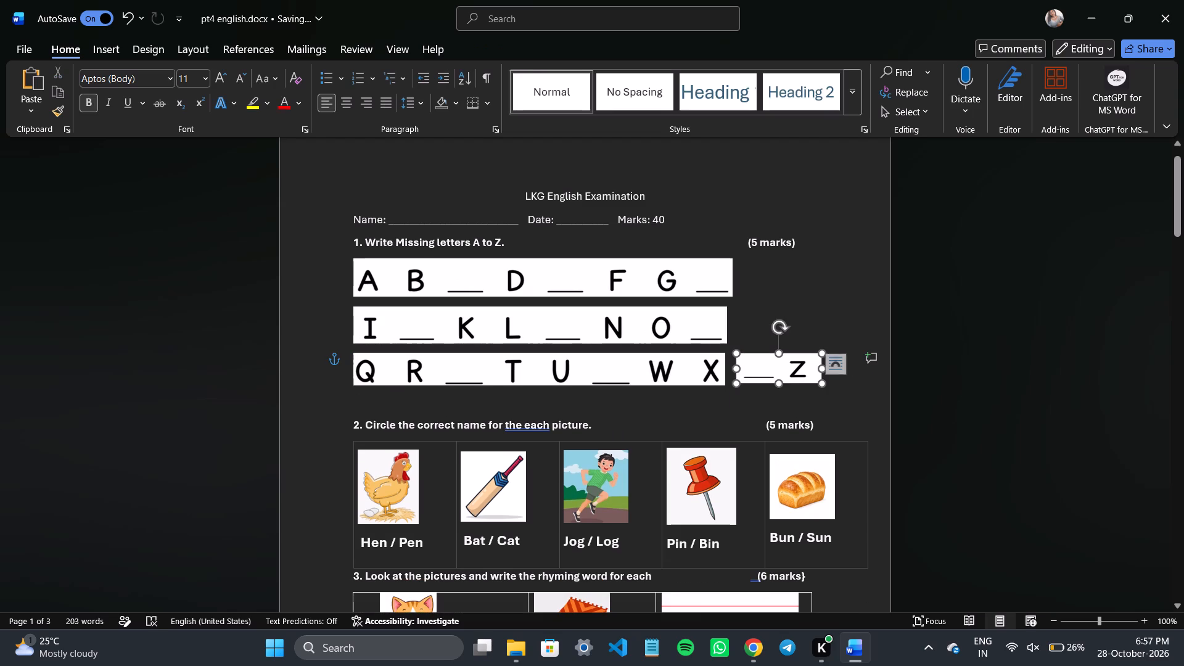
pyautogui.moveTo(824, 366); pyautogui.dragTo(803, 367)
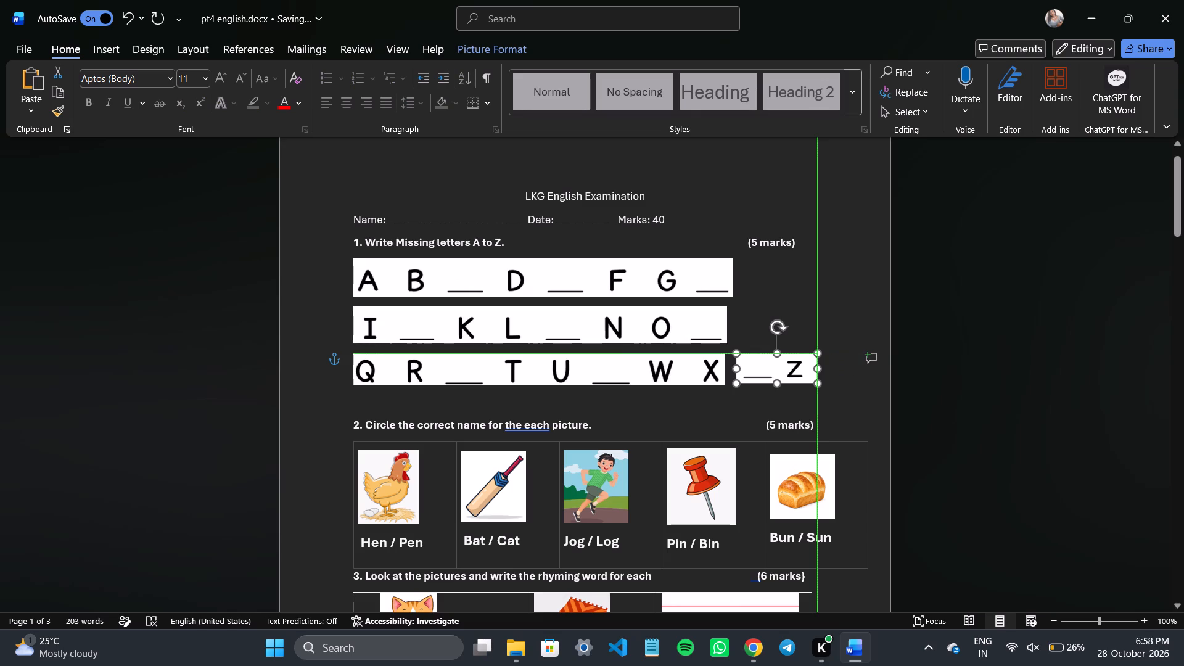
pyautogui.moveTo(803, 367); pyautogui.dragTo(805, 366)
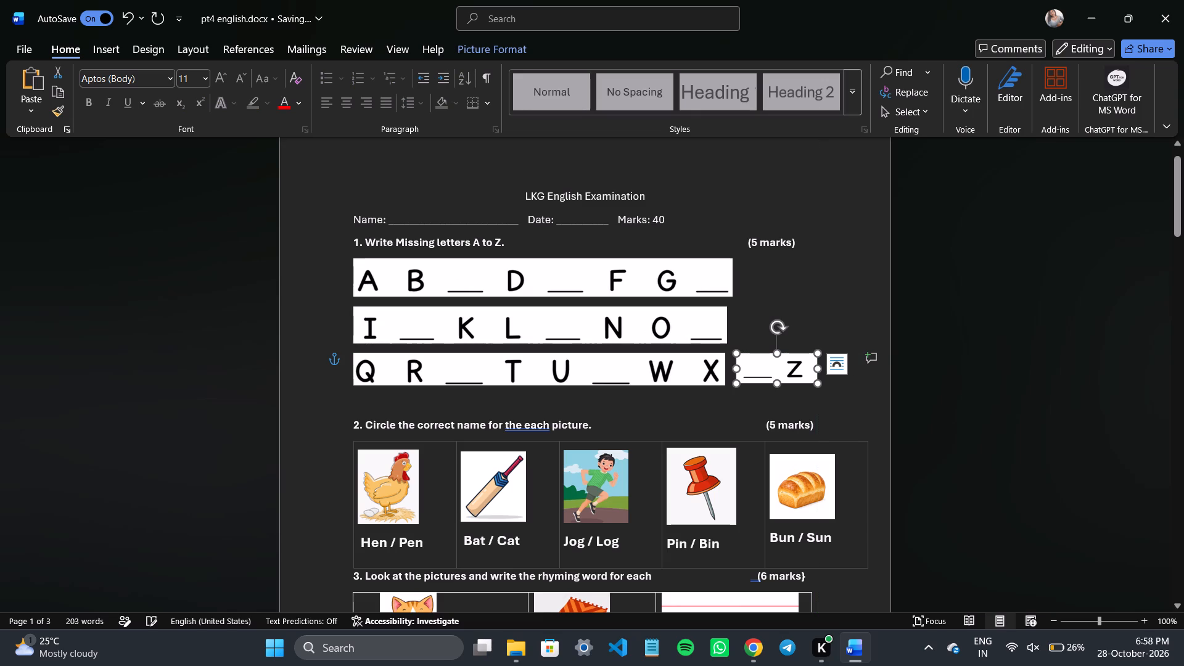
pyautogui.moveTo(819, 368); pyautogui.dragTo(813, 368)
pyautogui.click(813, 368)
# Remove the blank line between question 1's letter rows and the question 2 heading.
pyautogui.click(502, 398)
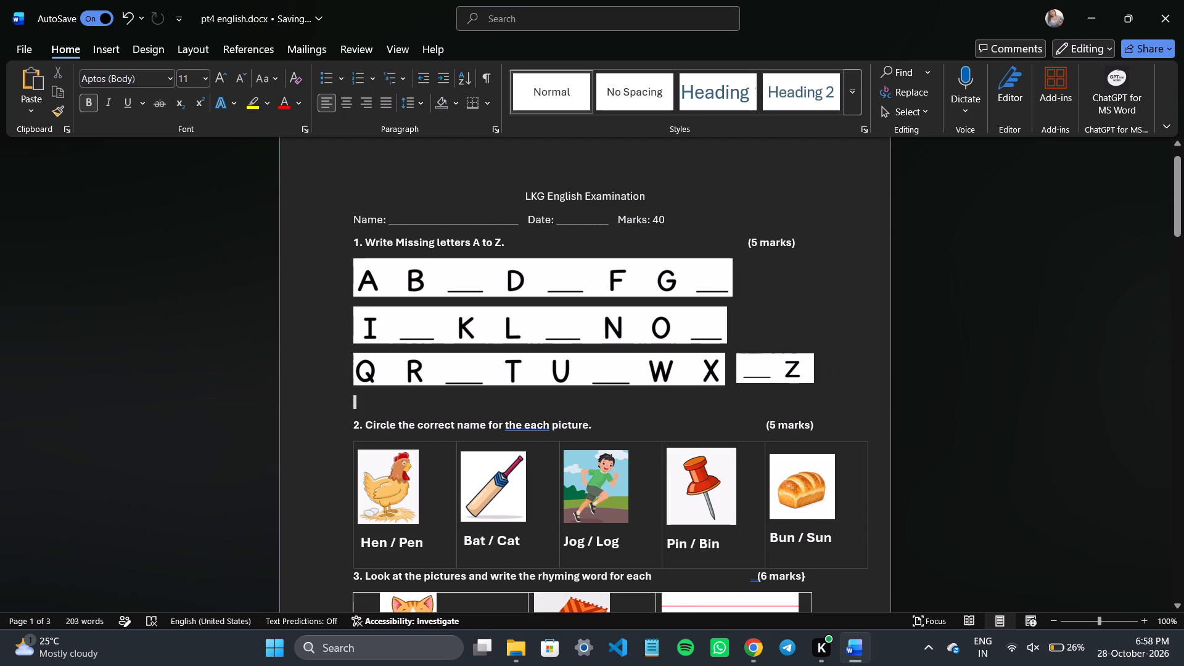
pyautogui.press('BackSpace')
# Delete question 7 (match the letters with their pictures), including its heading, picture and the blank lines above question 8.
pyautogui.scroll(-3, 502, 398)
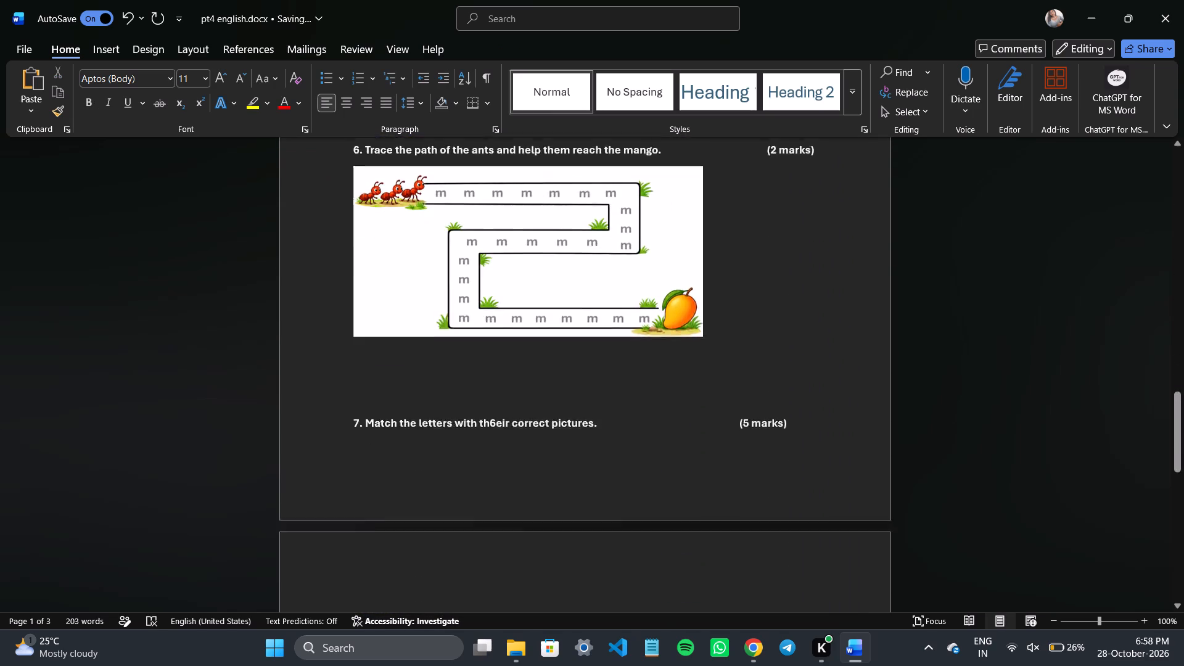
pyautogui.scroll(-2, 519, 377)
pyautogui.scroll(-1, 499, 300)
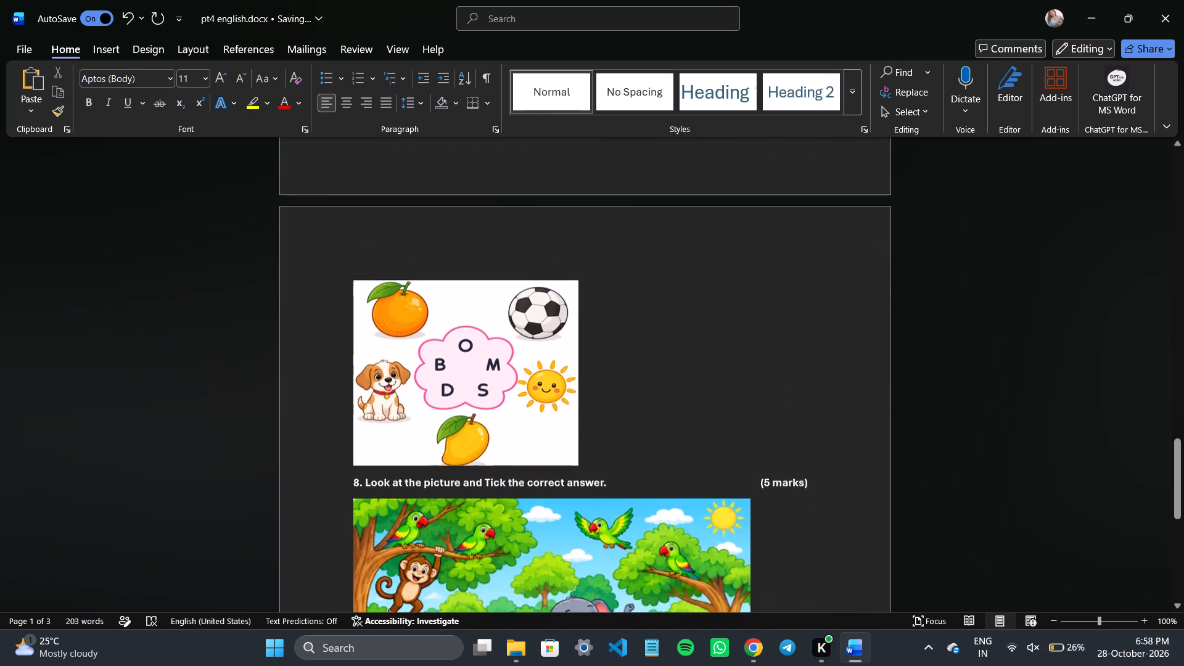
pyautogui.scroll(1, 503, 312)
pyautogui.moveTo(345, 192); pyautogui.dragTo(593, 516)
pyautogui.press('BackSpace')
pyautogui.press('BackSpace')
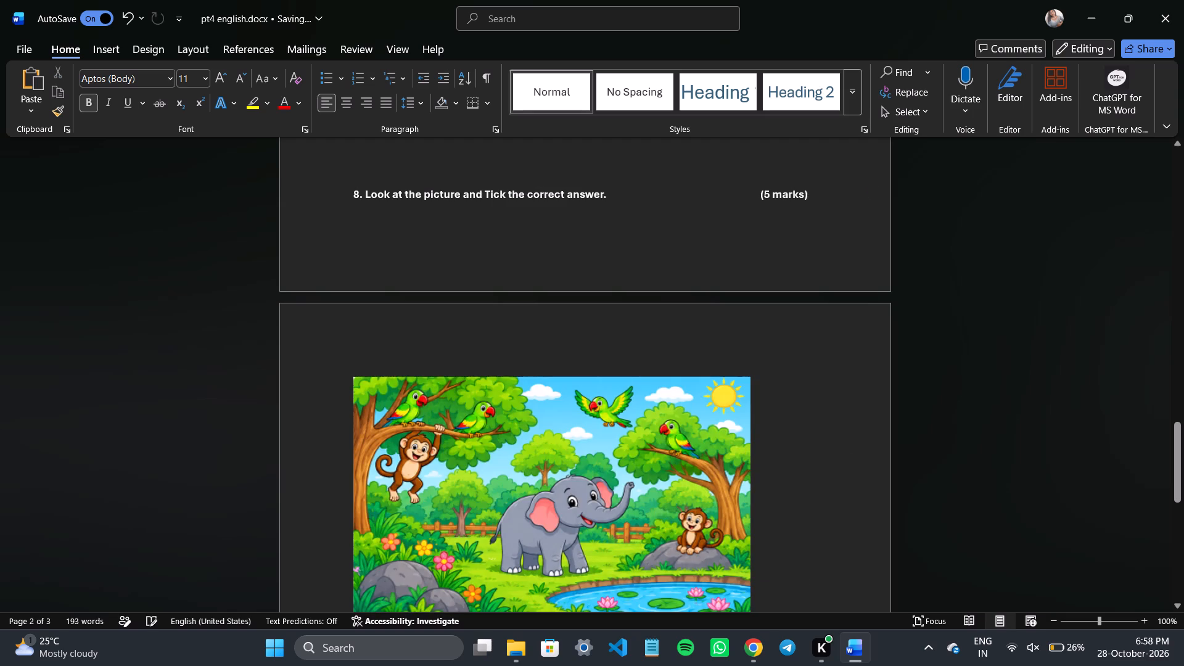
pyautogui.scroll(1, 593, 516)
pyautogui.press('BackSpace')
pyautogui.press('BackSpace')
pyautogui.press('BackSpace')
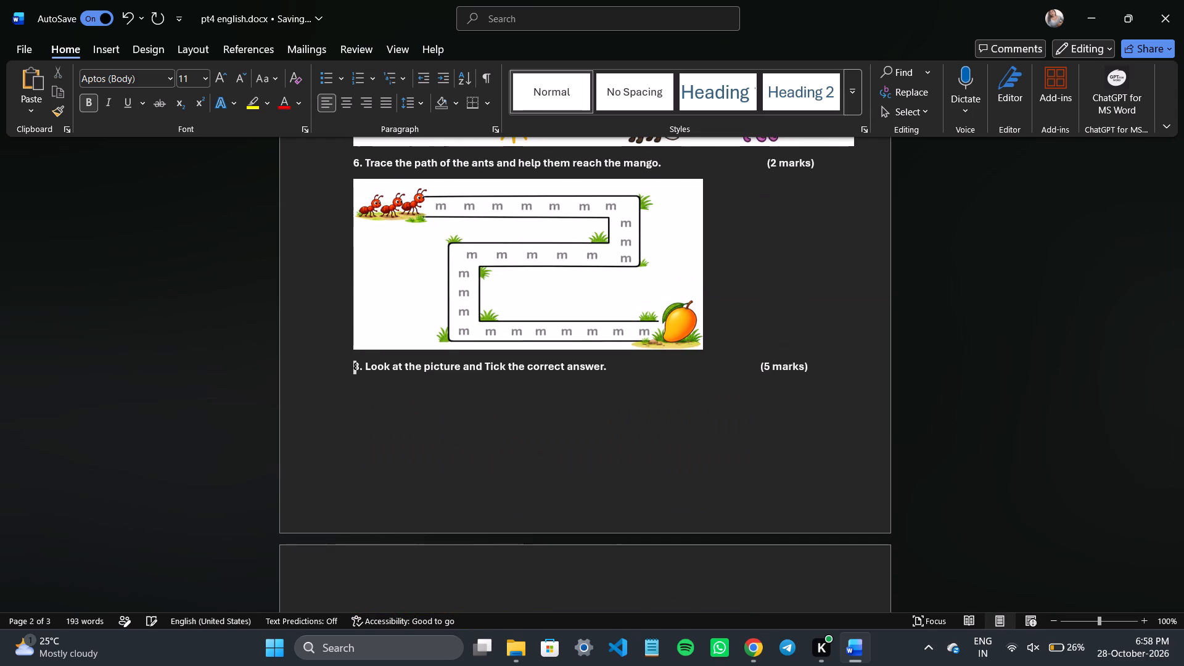
# Delete question 6 (trace the path of the ants), including its maze picture, heading and leftover blank line.
pyautogui.scroll(1, 662, 442)
pyautogui.click(580, 448)
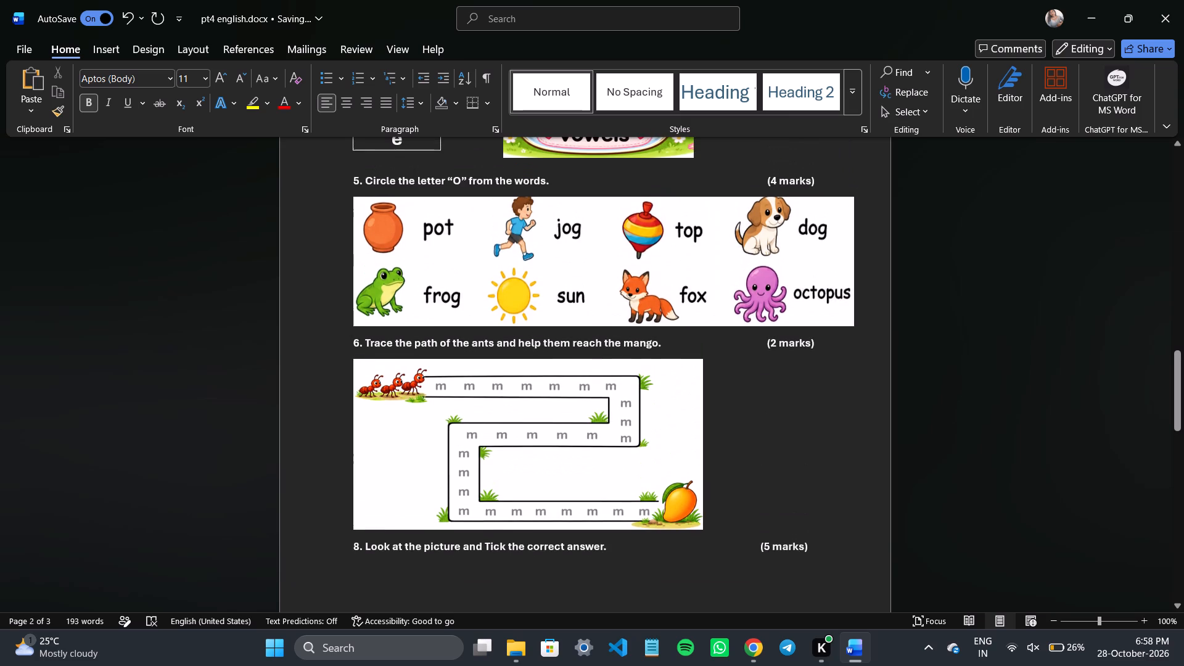
pyautogui.press('BackSpace')
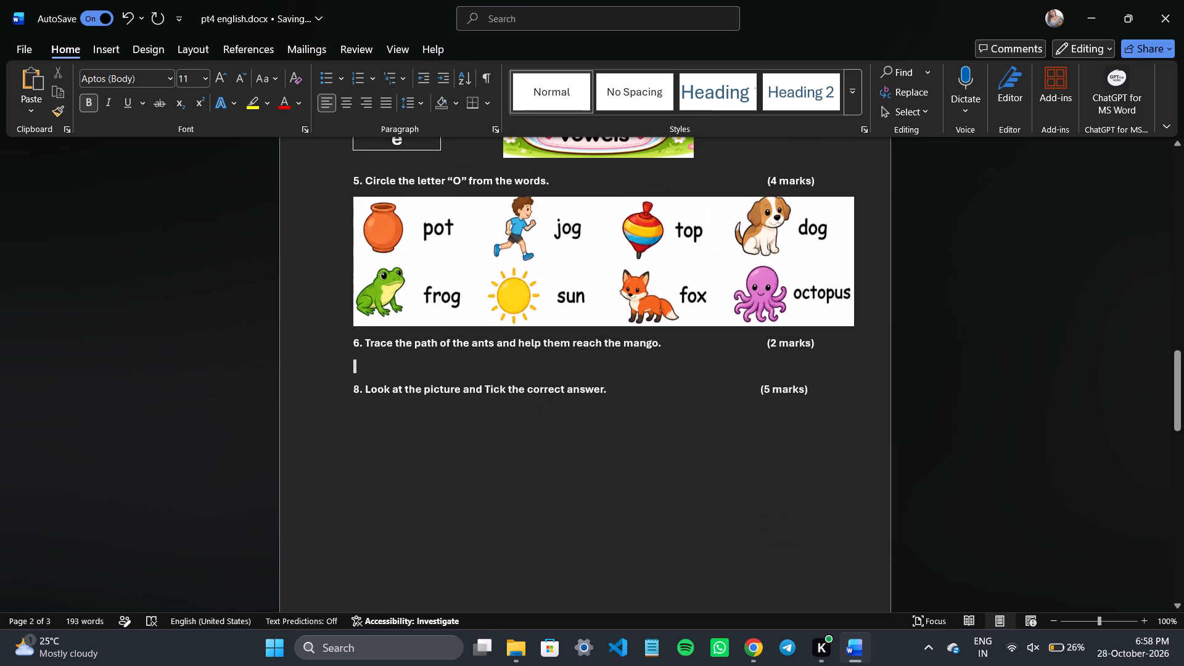
pyautogui.tripleClick(828, 345)
pyautogui.press('BackSpace')
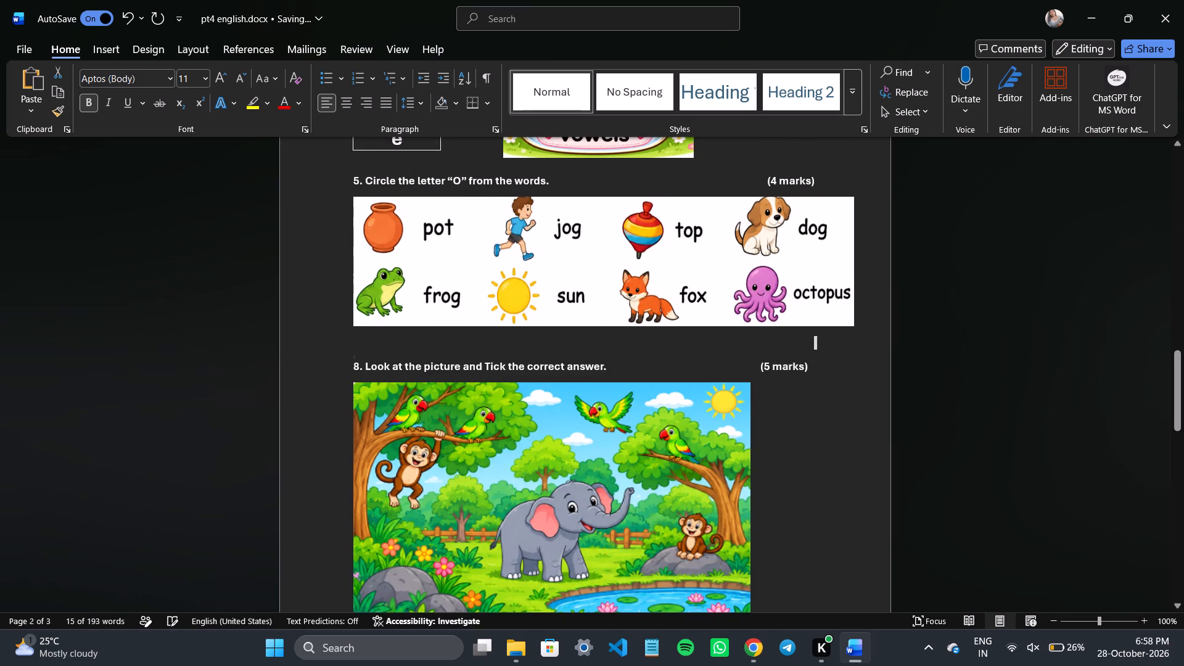
pyautogui.press('BackSpace')
# Shrink question 5's "Circle the letter O" picture proportionally to roughly five-sixths of its width, ending near the marks column.
pyautogui.scroll(-1, 828, 345)
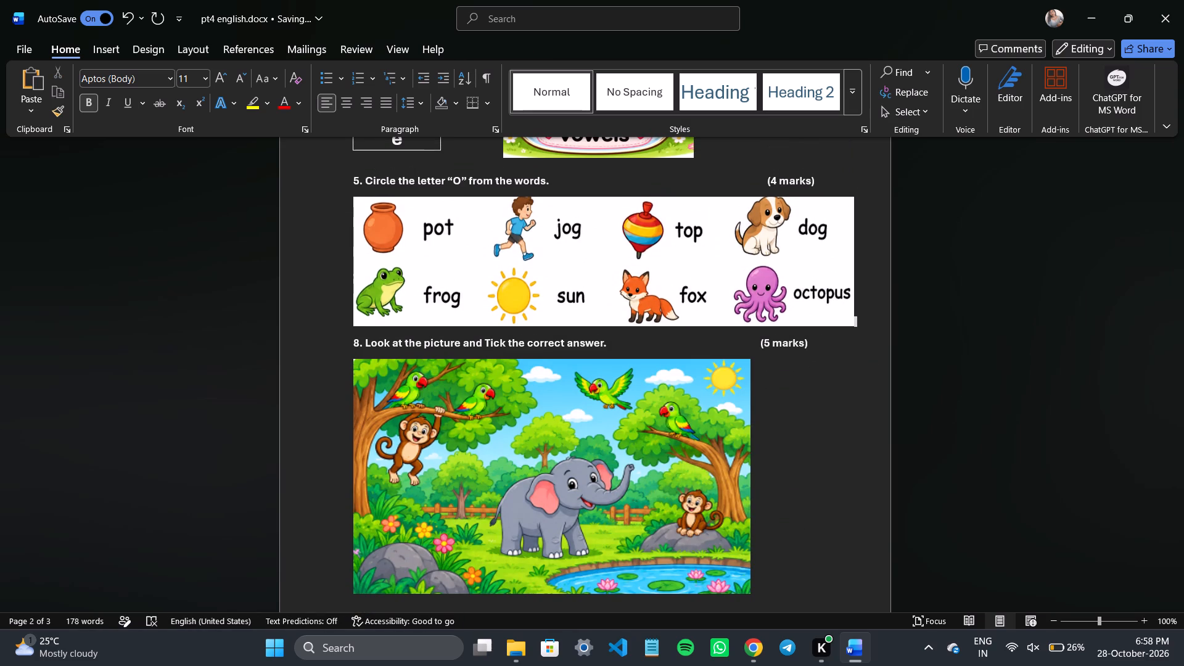
pyautogui.scroll(-1, 828, 345)
pyautogui.scroll(2, 658, 334)
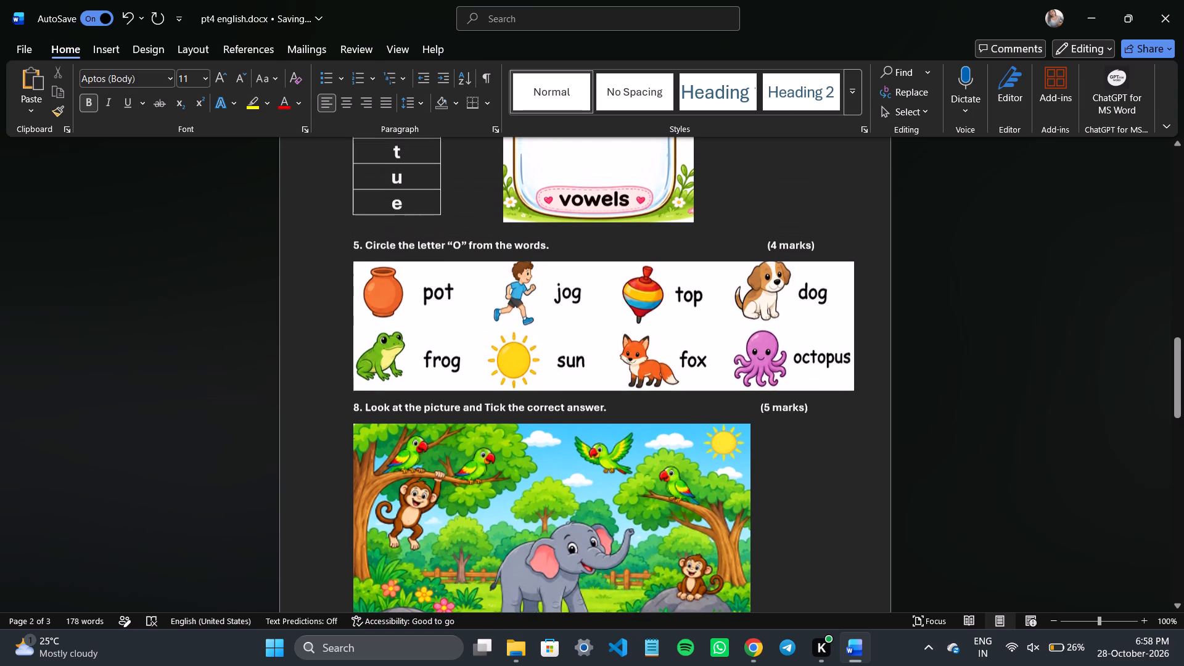
pyautogui.scroll(1, 667, 313)
pyautogui.click(635, 359)
pyautogui.scroll(1, 635, 359)
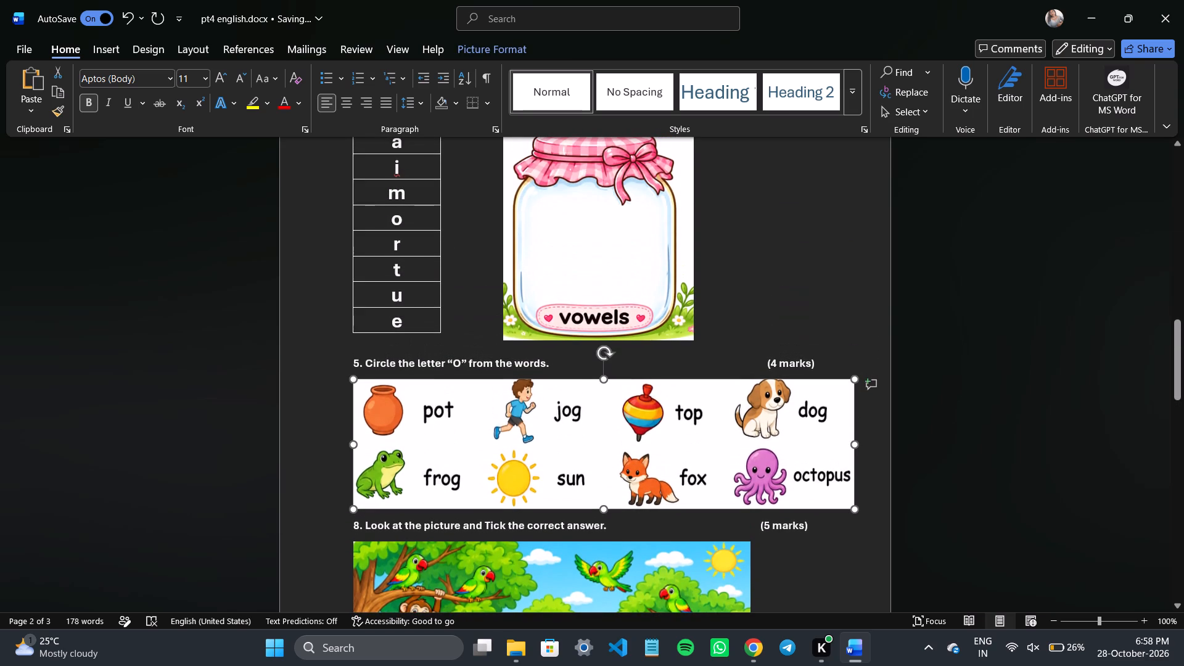
pyautogui.moveTo(856, 508); pyautogui.dragTo(787, 487)
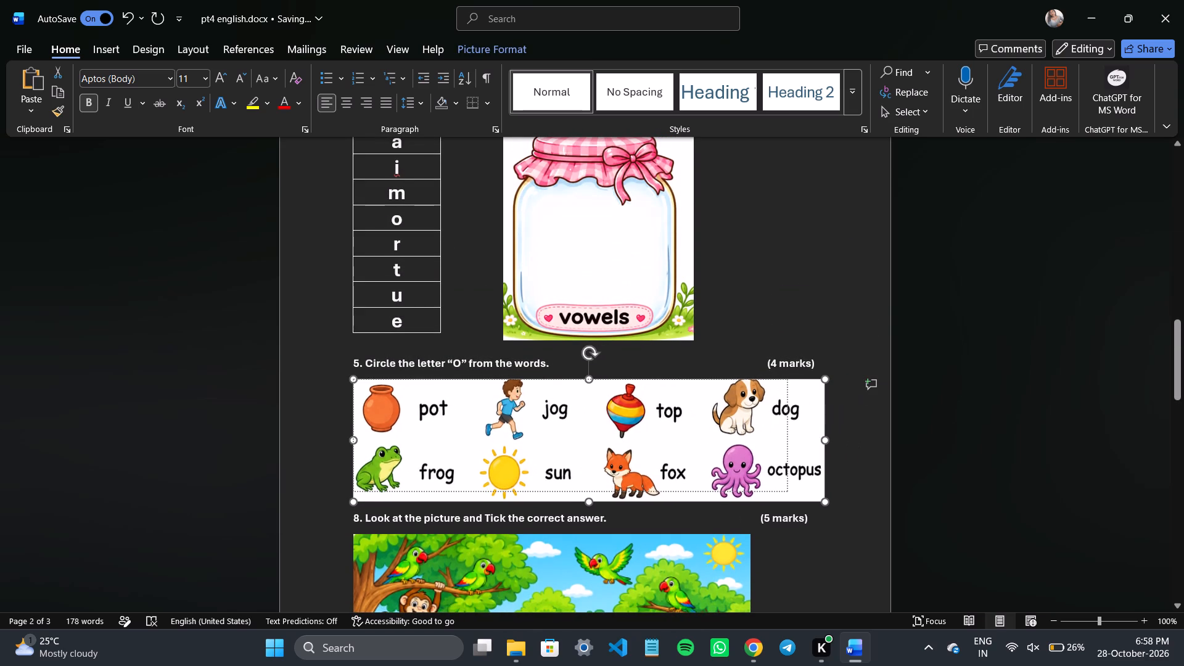
pyautogui.moveTo(787, 487); pyautogui.dragTo(773, 479)
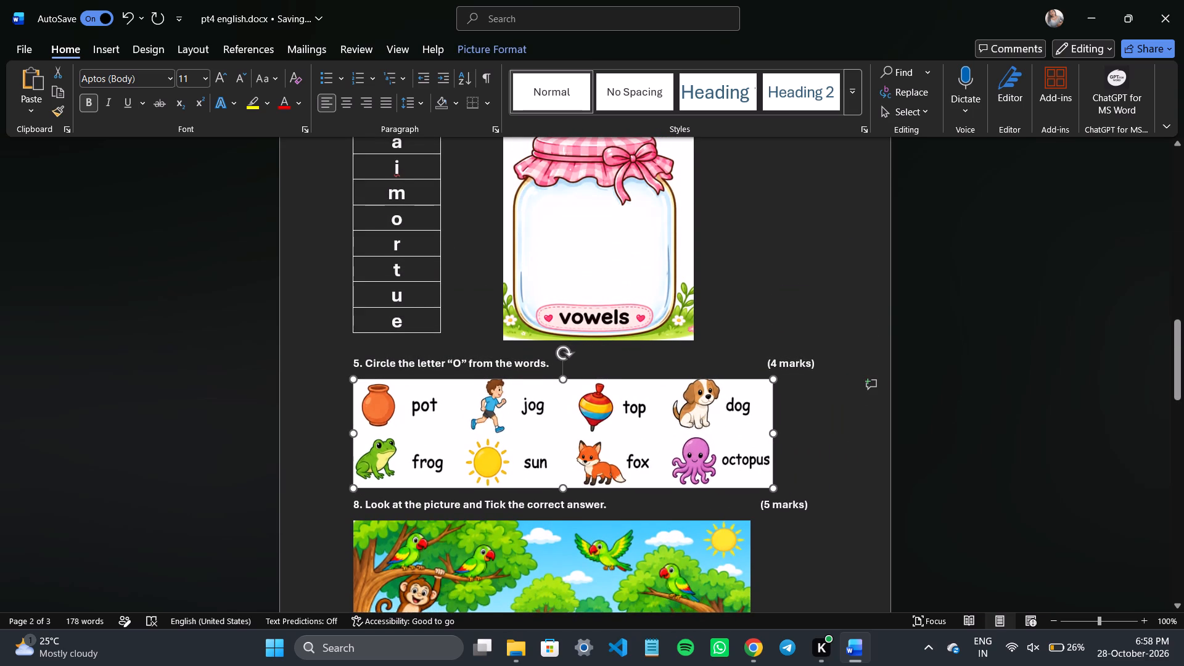
# Examine how question 8's picture and its five answer items are split across pages 2 and 3.
pyautogui.scroll(-1, 508, 450)
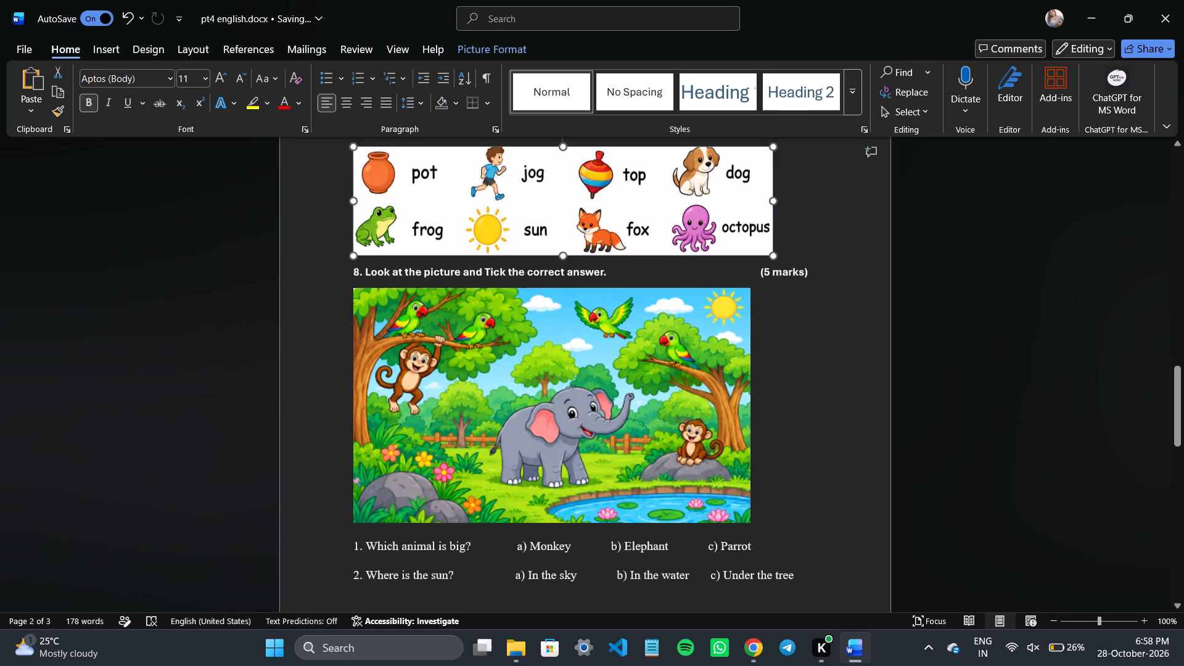
pyautogui.scroll(-1, 508, 450)
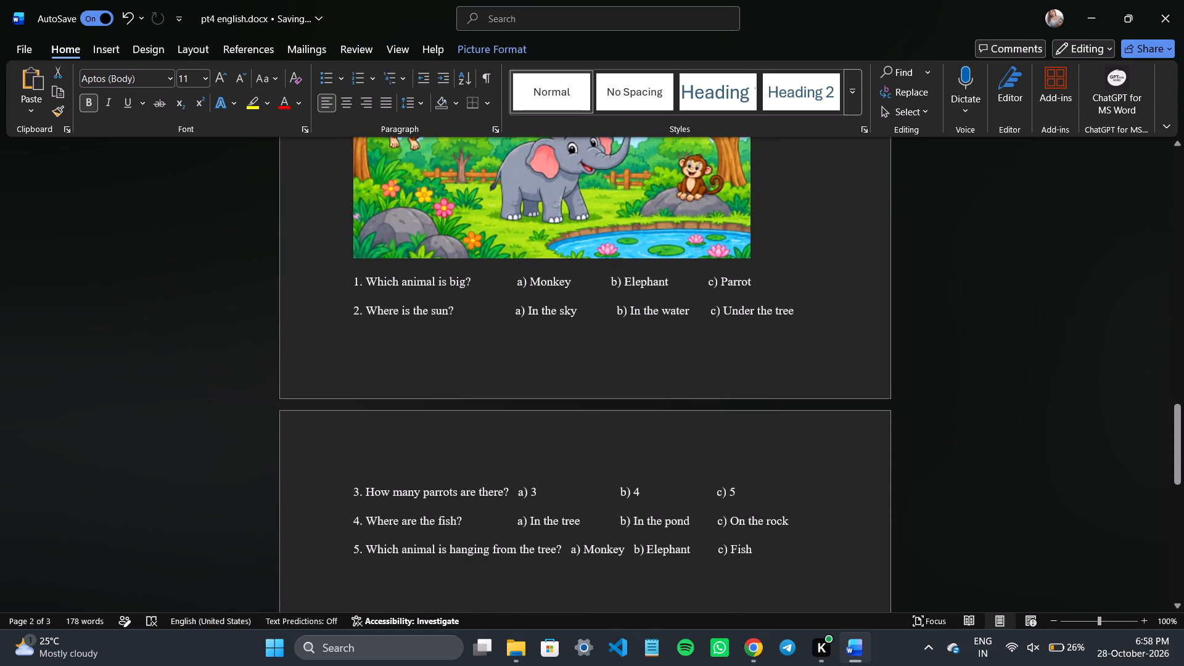
pyautogui.scroll(-1, 508, 450)
pyautogui.scroll(1, 508, 450)
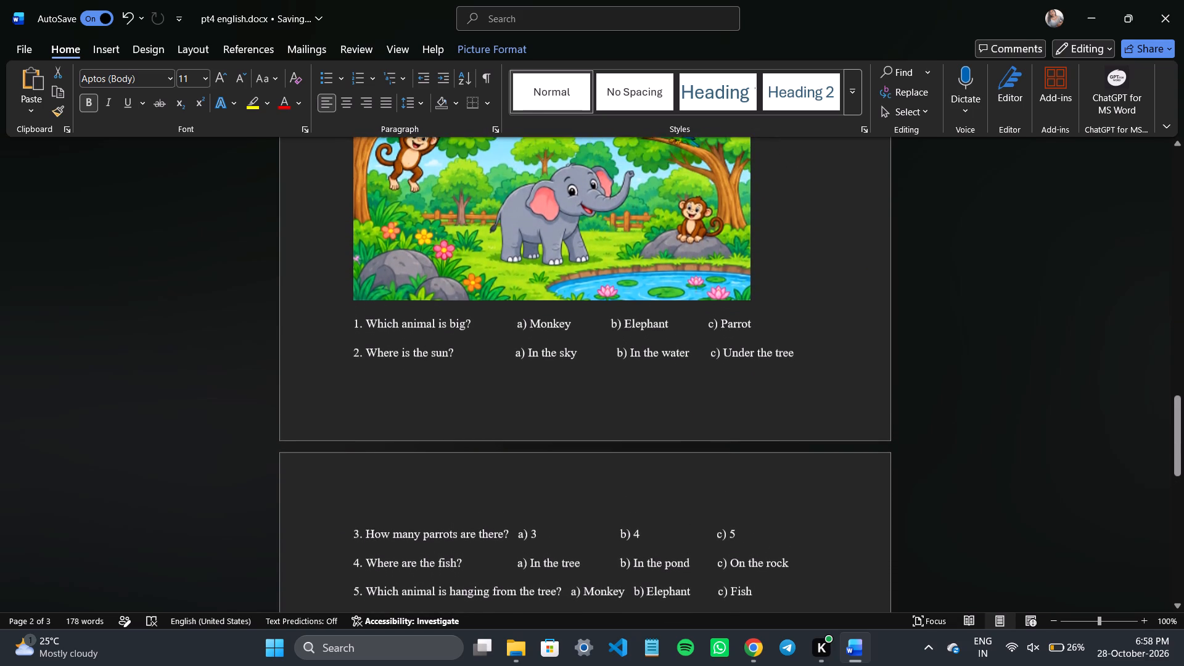
pyautogui.scroll(1, 508, 450)
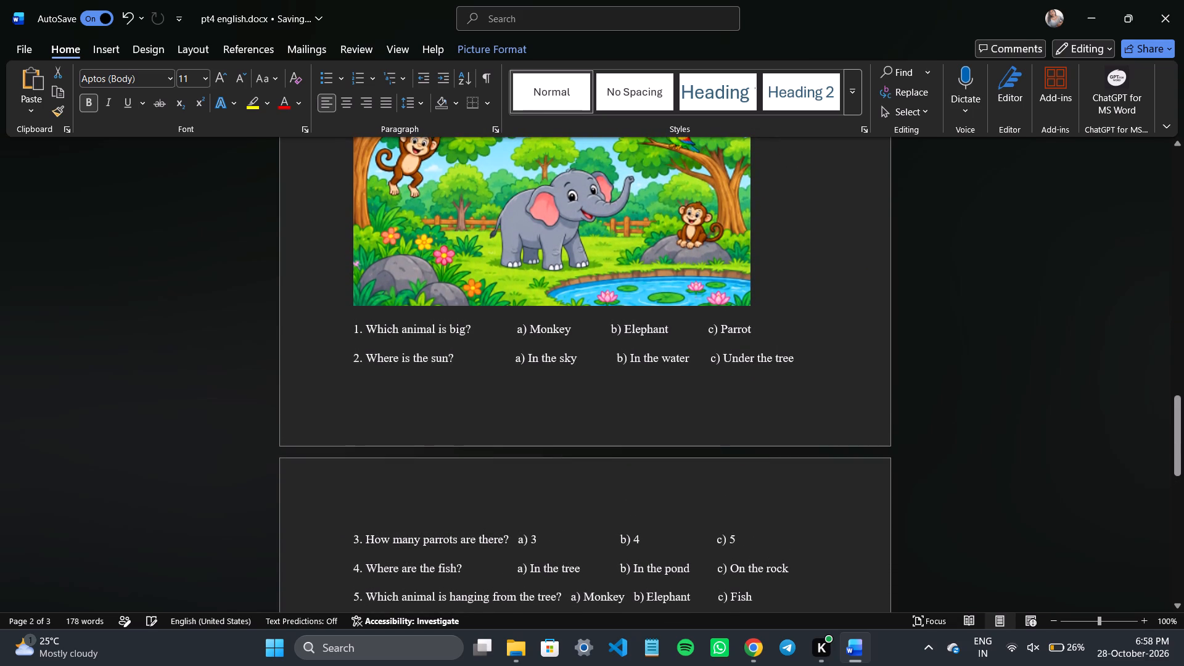
pyautogui.scroll(1, 498, 392)
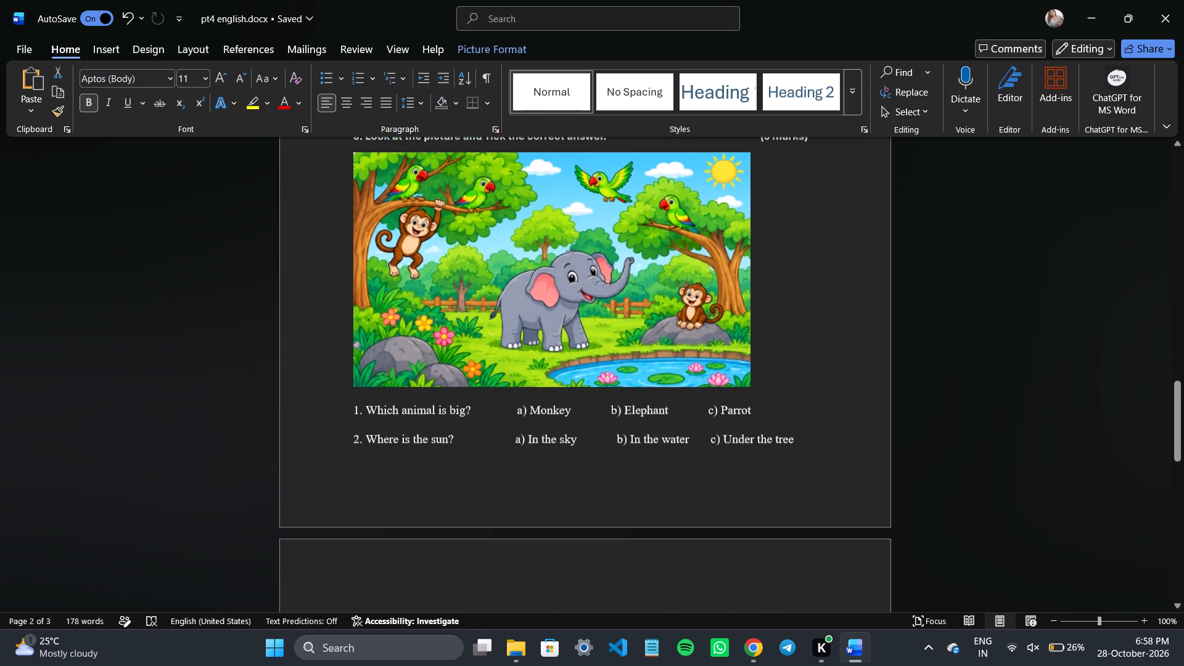
pyautogui.scroll(1, 498, 392)
pyautogui.scroll(-1, 498, 392)
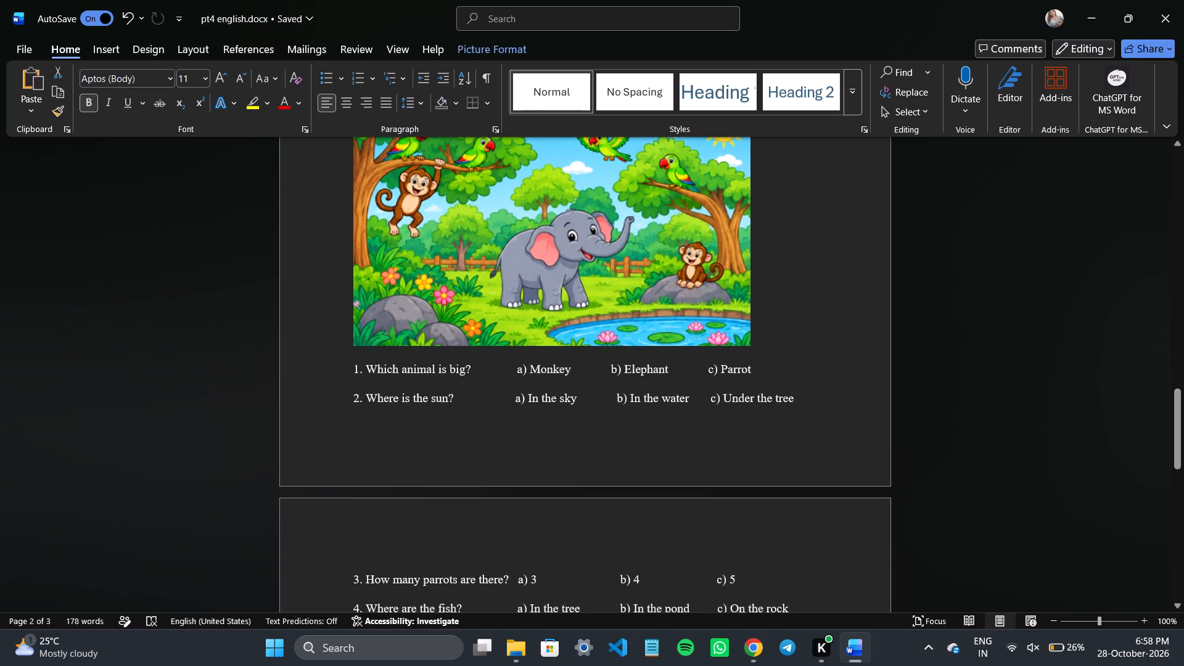
pyautogui.scroll(-2, 749, 405)
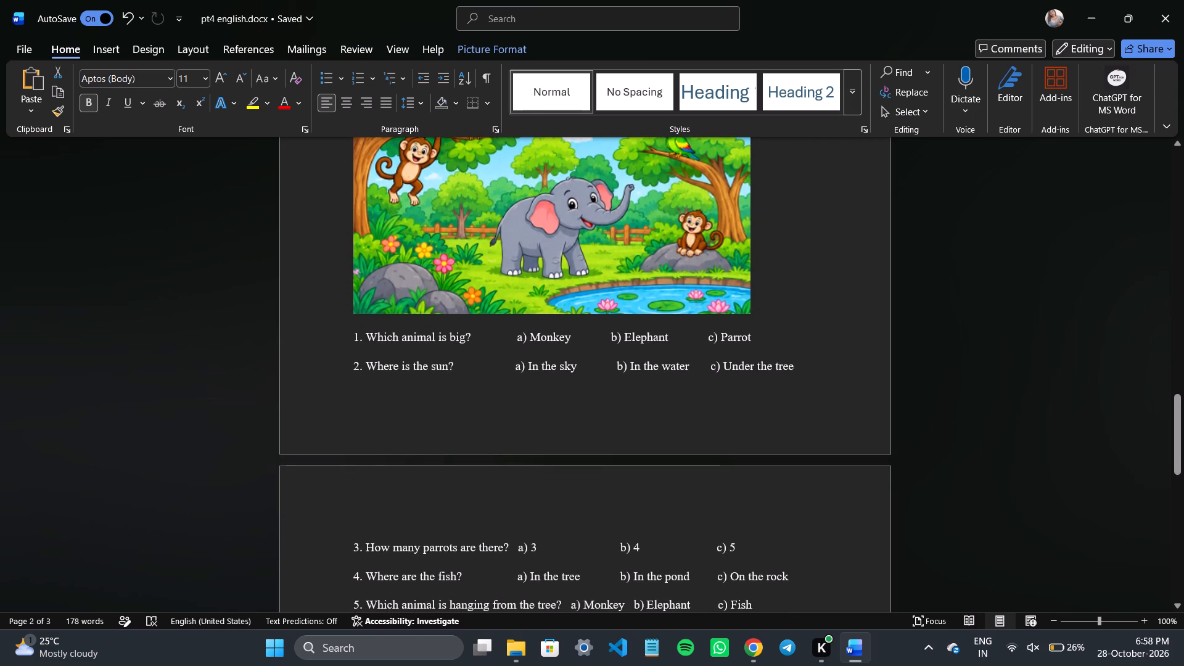
pyautogui.scroll(1, 504, 554)
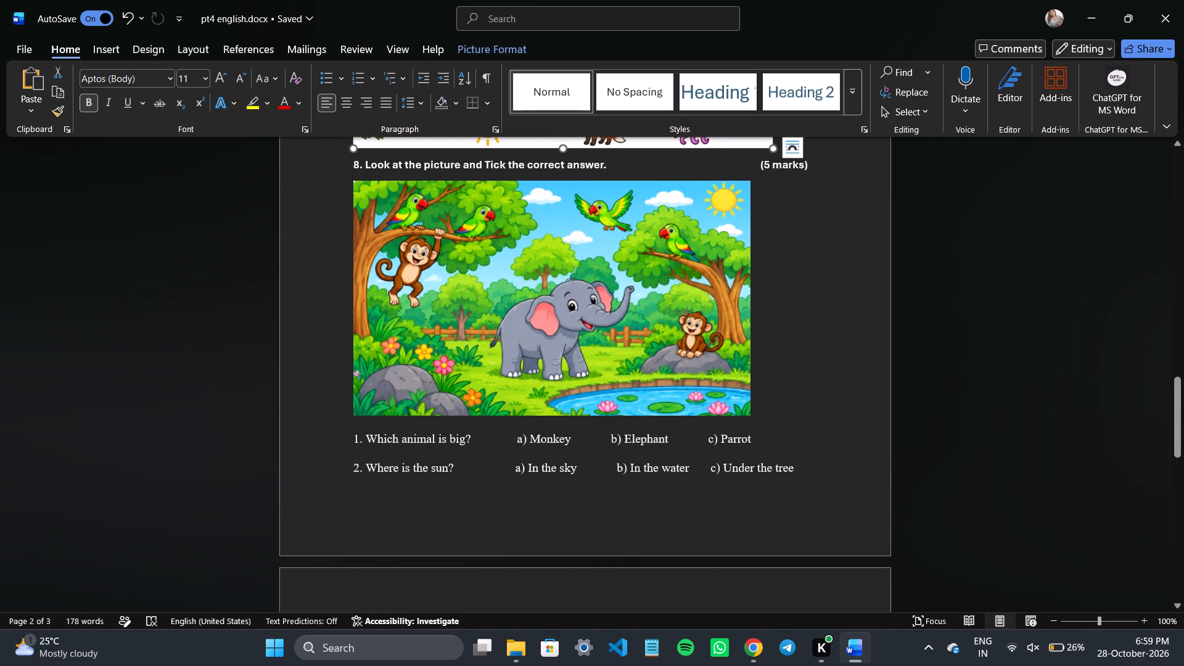
pyautogui.scroll(-1, 411, 220)
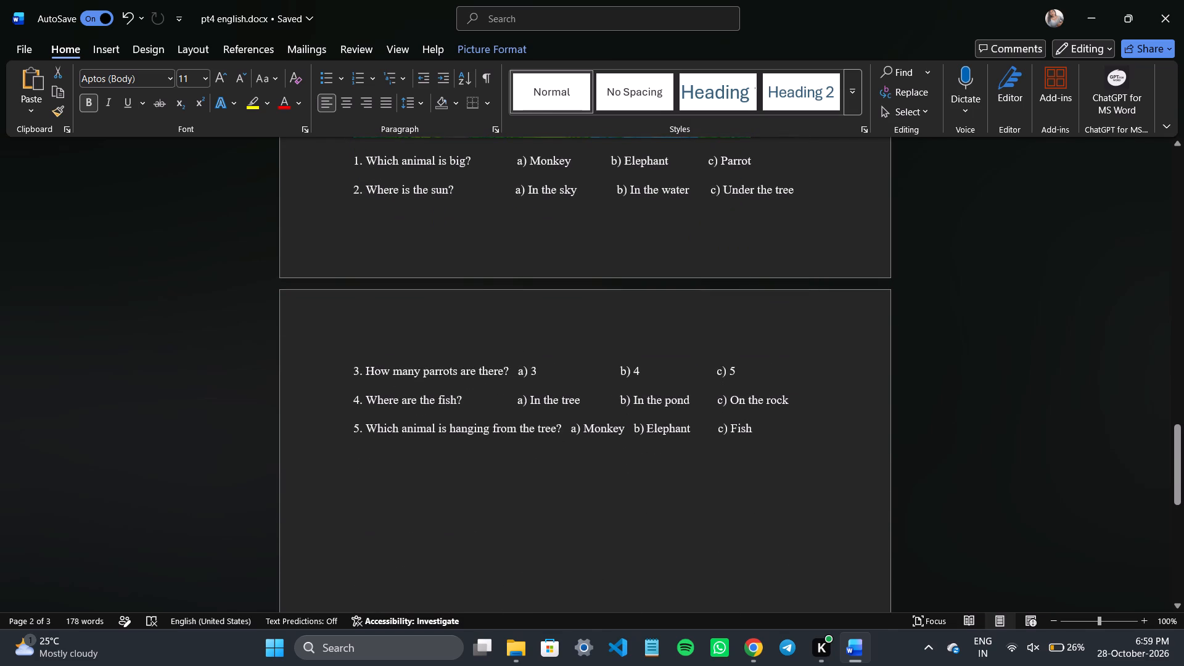
pyautogui.scroll(1, 474, 395)
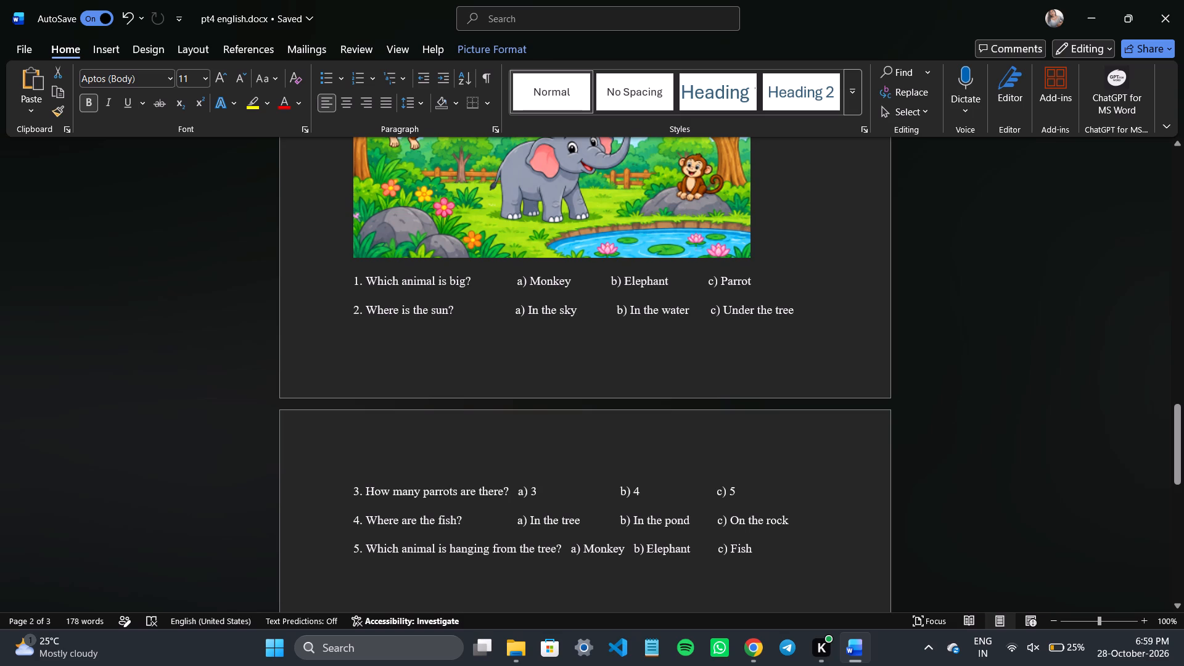
pyautogui.scroll(1, 456, 519)
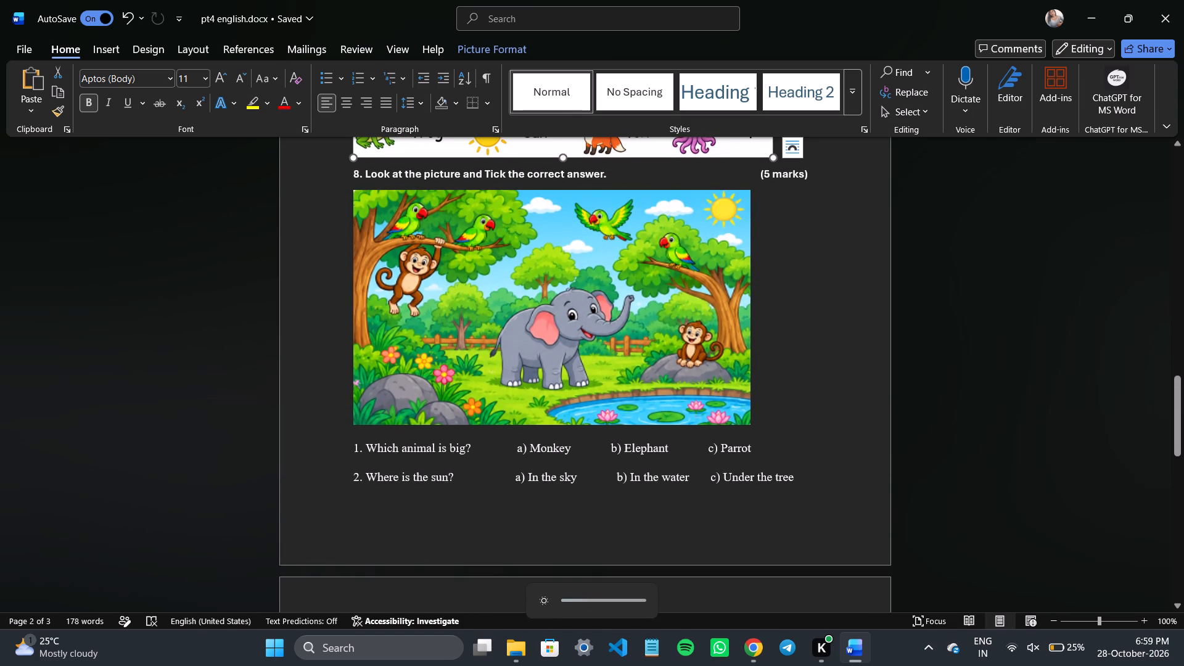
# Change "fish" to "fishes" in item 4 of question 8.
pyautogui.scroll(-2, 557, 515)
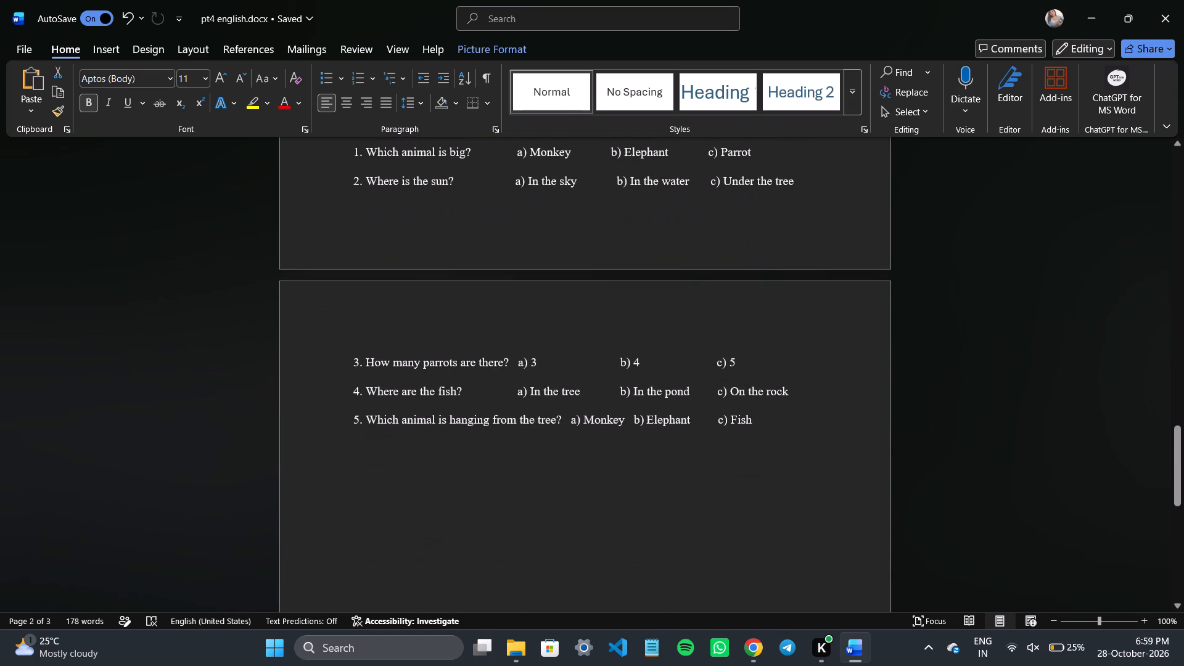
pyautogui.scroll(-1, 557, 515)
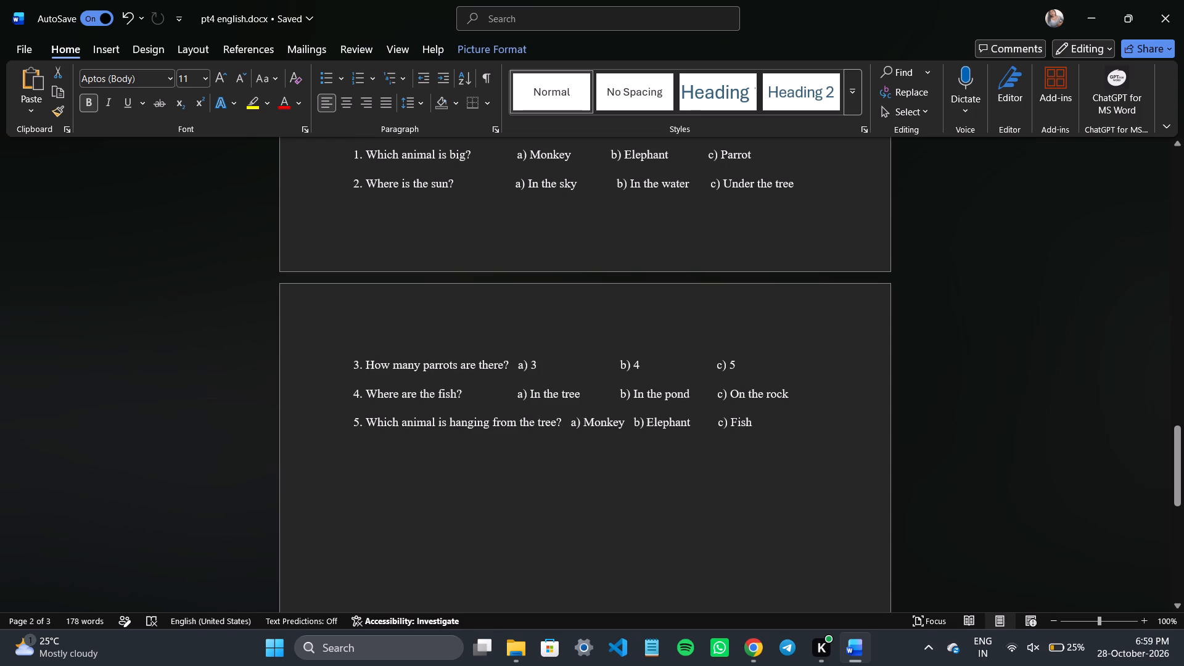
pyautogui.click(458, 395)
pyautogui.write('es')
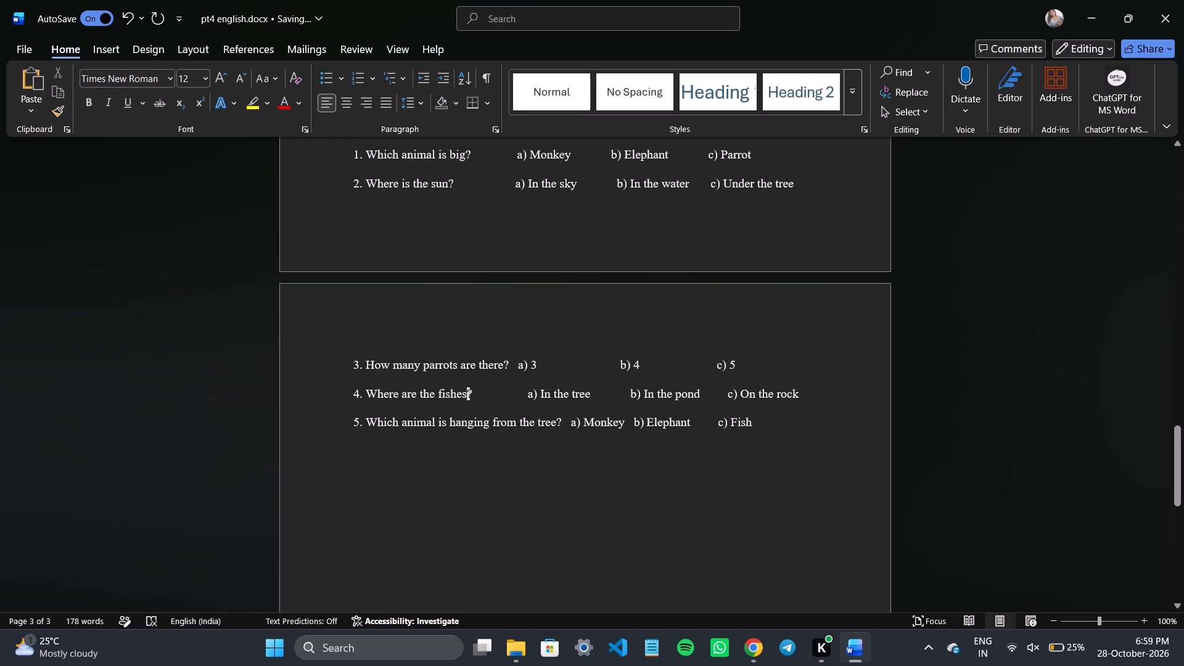
# Delete item 4 ("Where are the fishes?") with its answer options from question 8.
pyautogui.scroll(1, 799, 392)
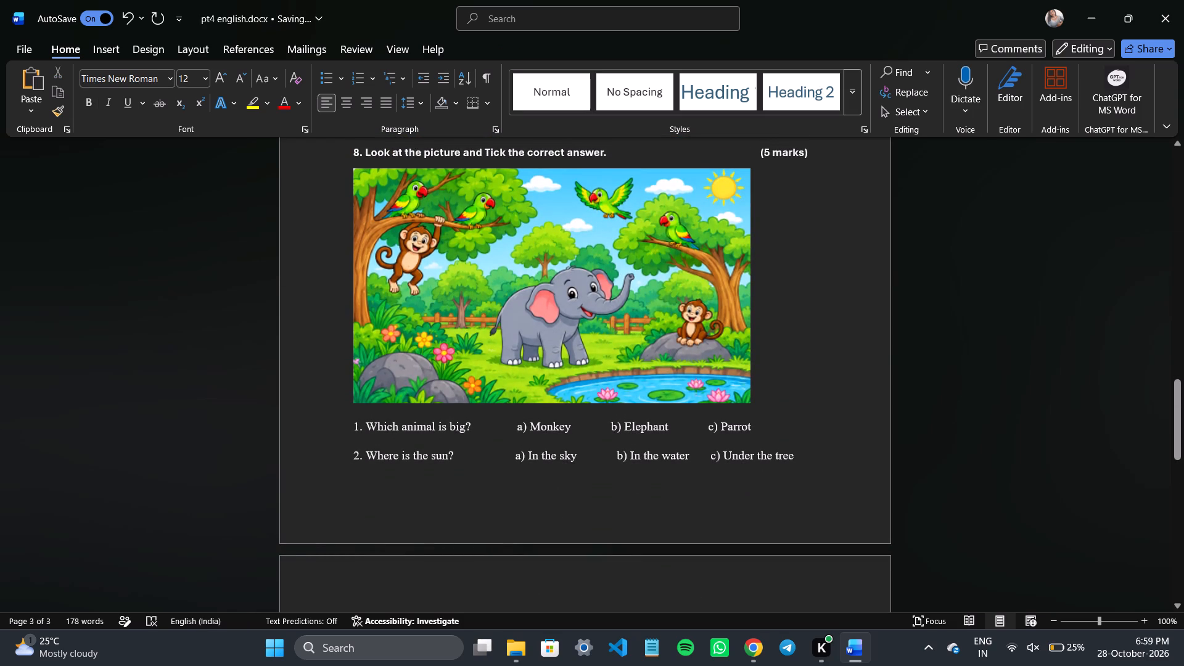
pyautogui.keyDown('ctrl'); pyautogui.scroll(4, 709, 351); pyautogui.keyUp('ctrl')
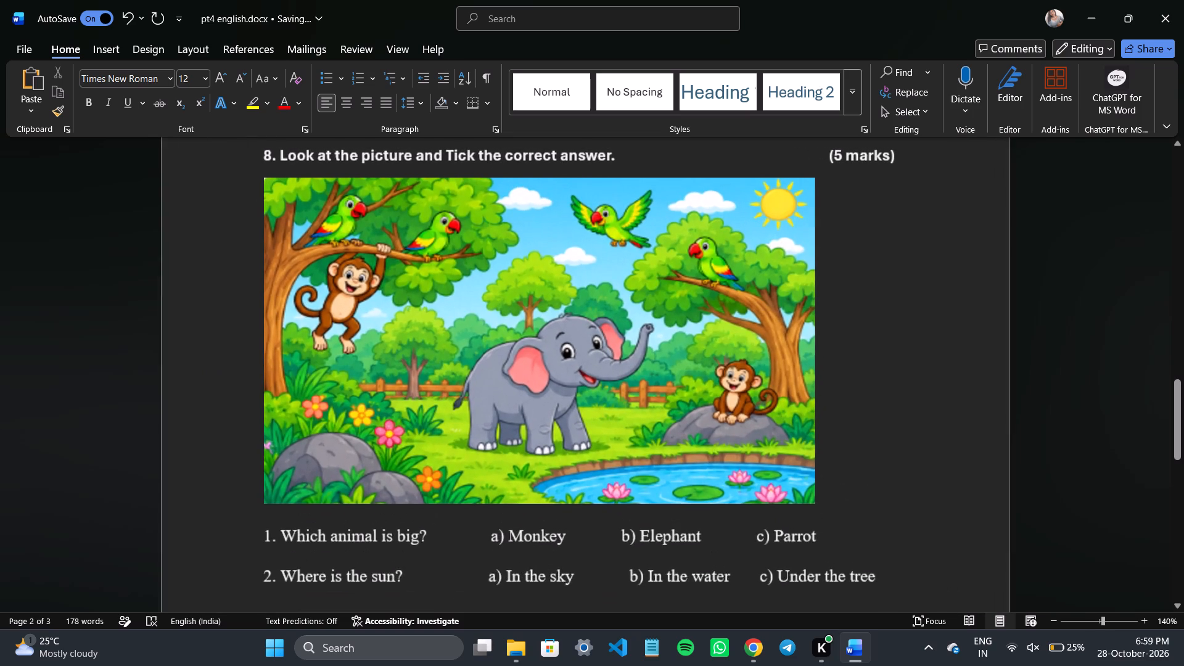
pyautogui.keyDown('ctrl'); pyautogui.scroll(-4, 709, 351); pyautogui.keyUp('ctrl')
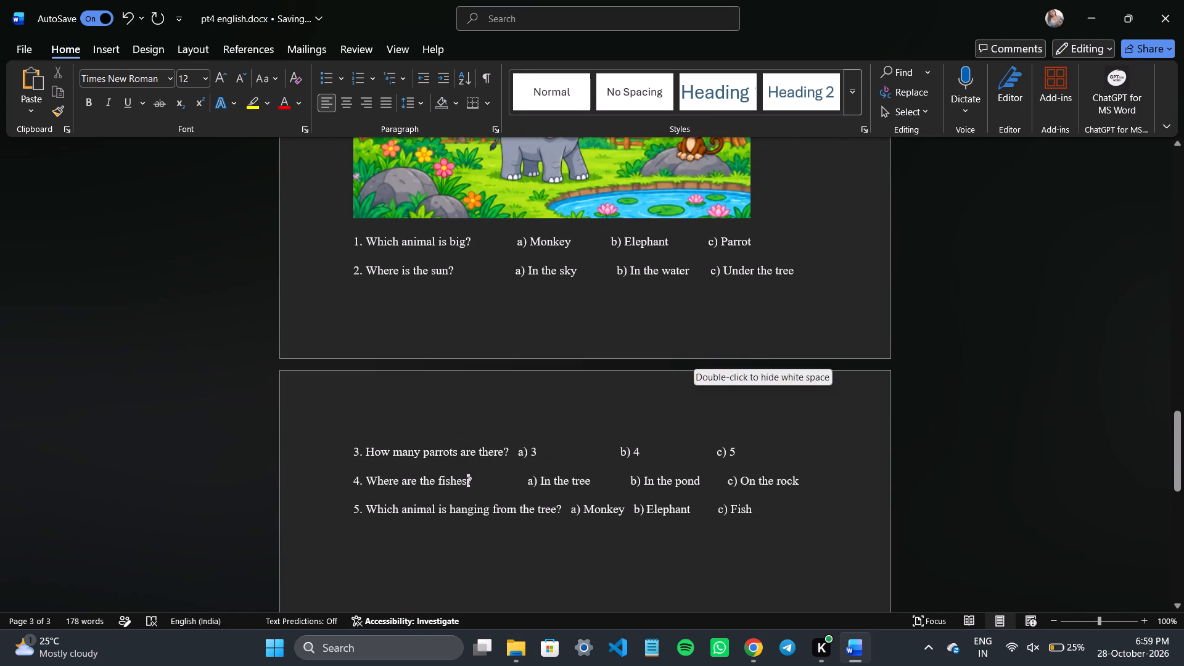
pyautogui.scroll(1, 699, 363)
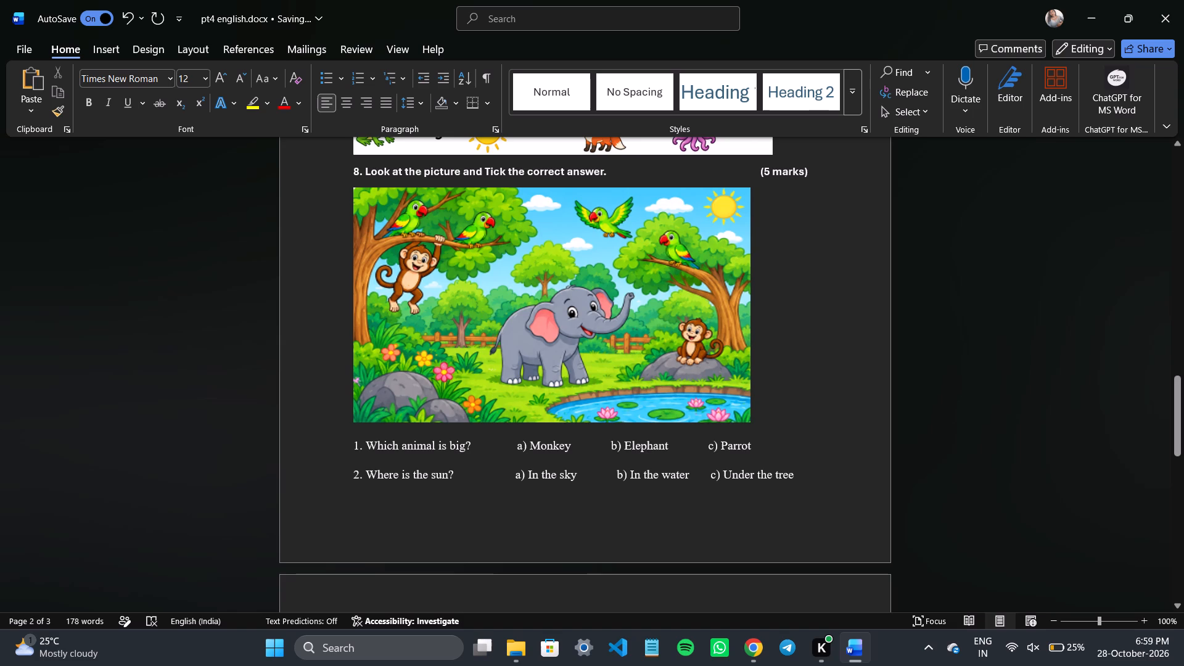
pyautogui.scroll(-1, 629, 315)
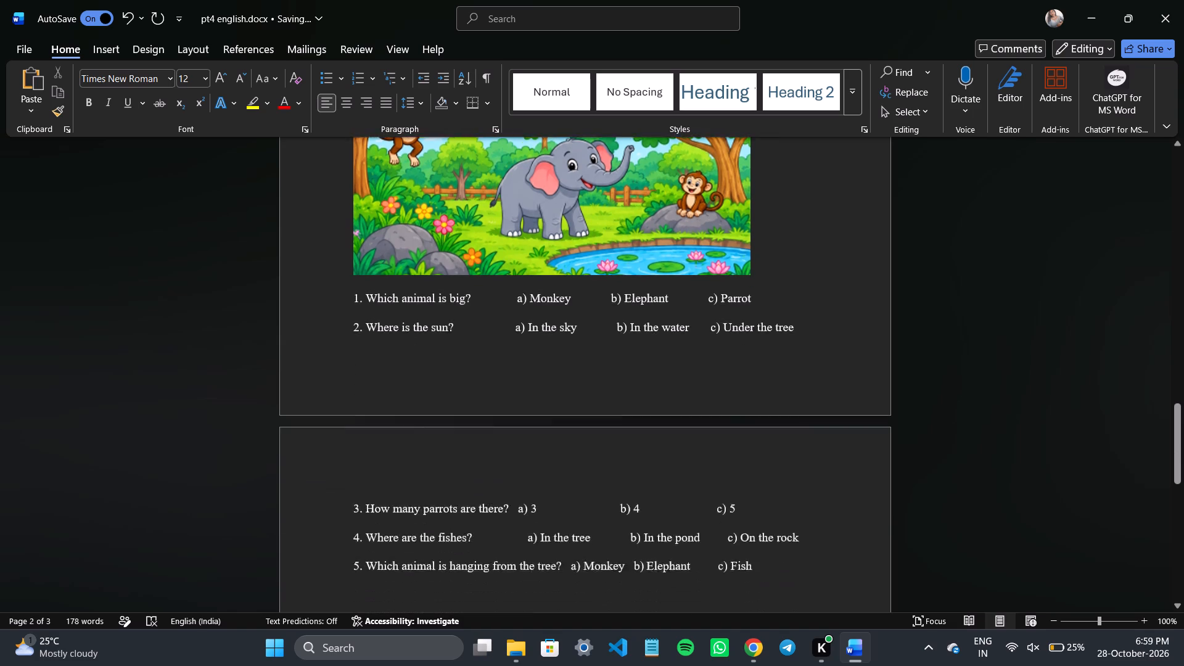
pyautogui.scroll(-1, 629, 315)
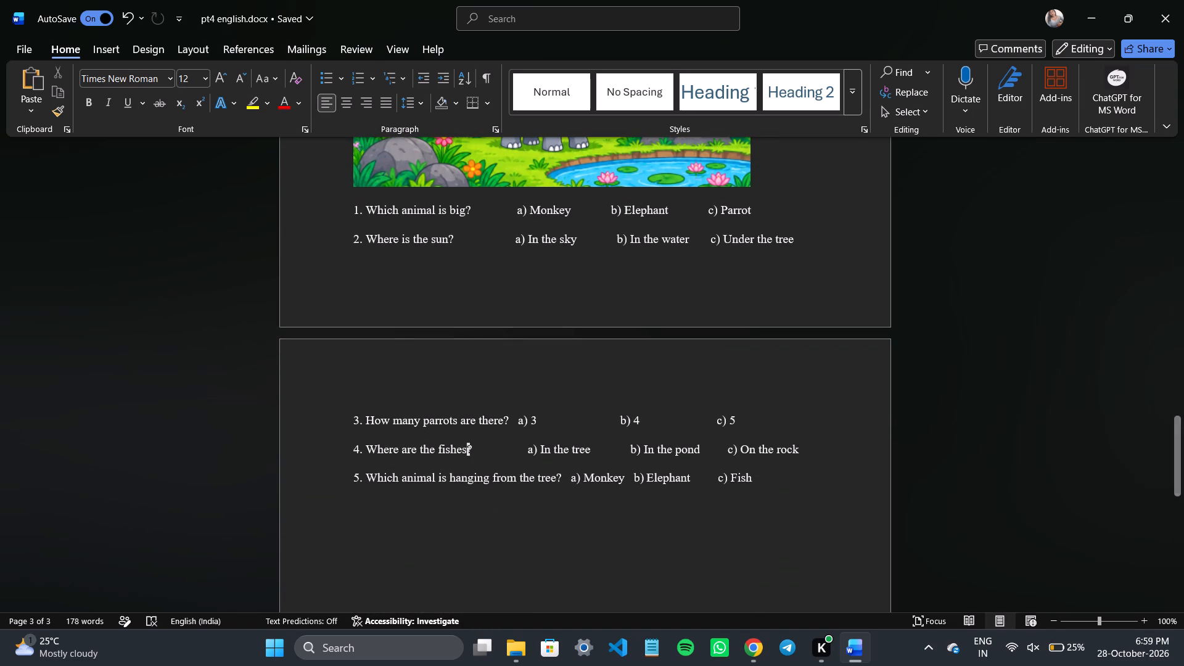
pyautogui.tripleClick(812, 448)
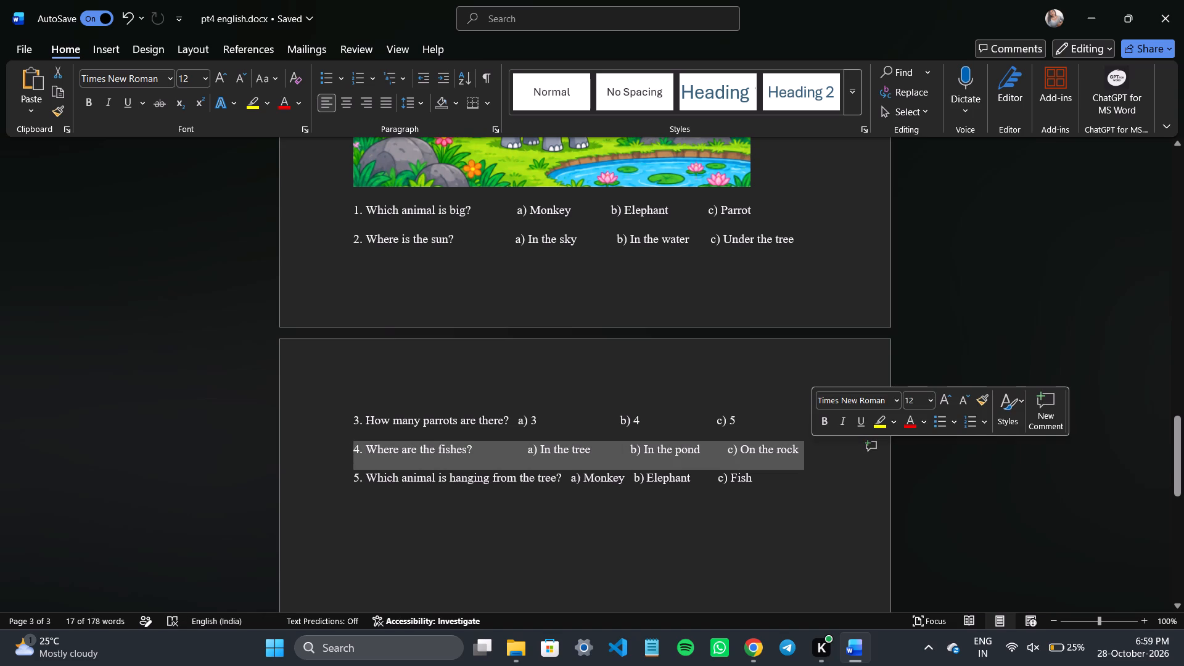
pyautogui.press('BackSpace')
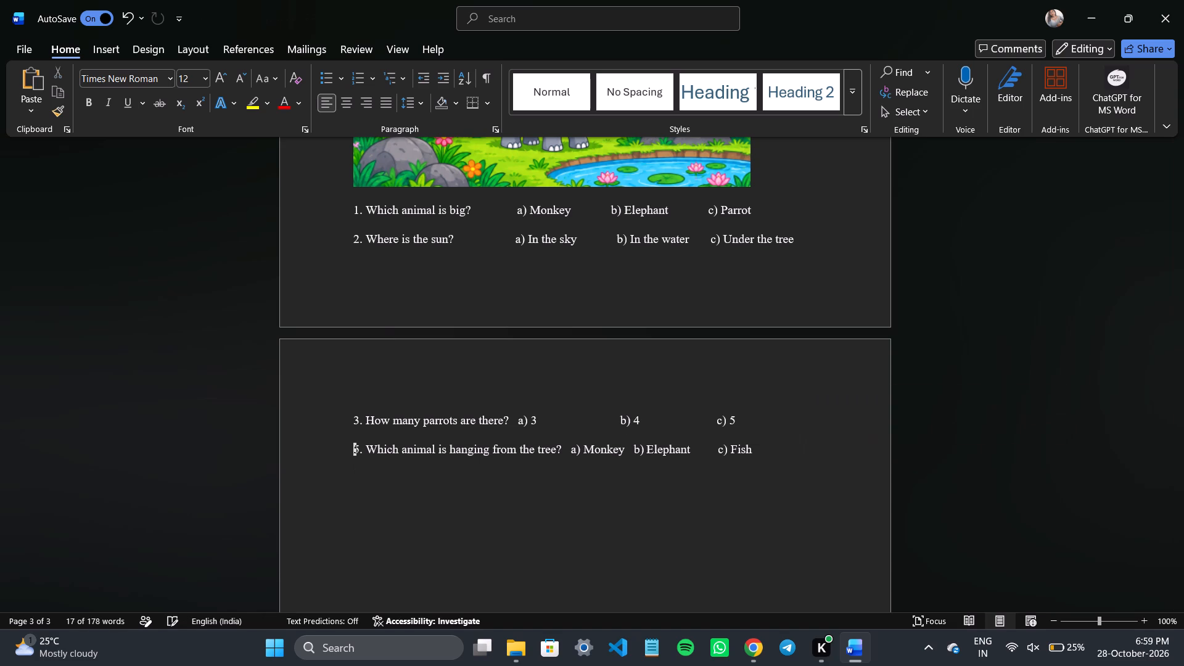
# Shrink question 8's animal picture proportionally to about three-quarters of its width so its remaining answer items fit on page 2.
pyautogui.scroll(1, 812, 448)
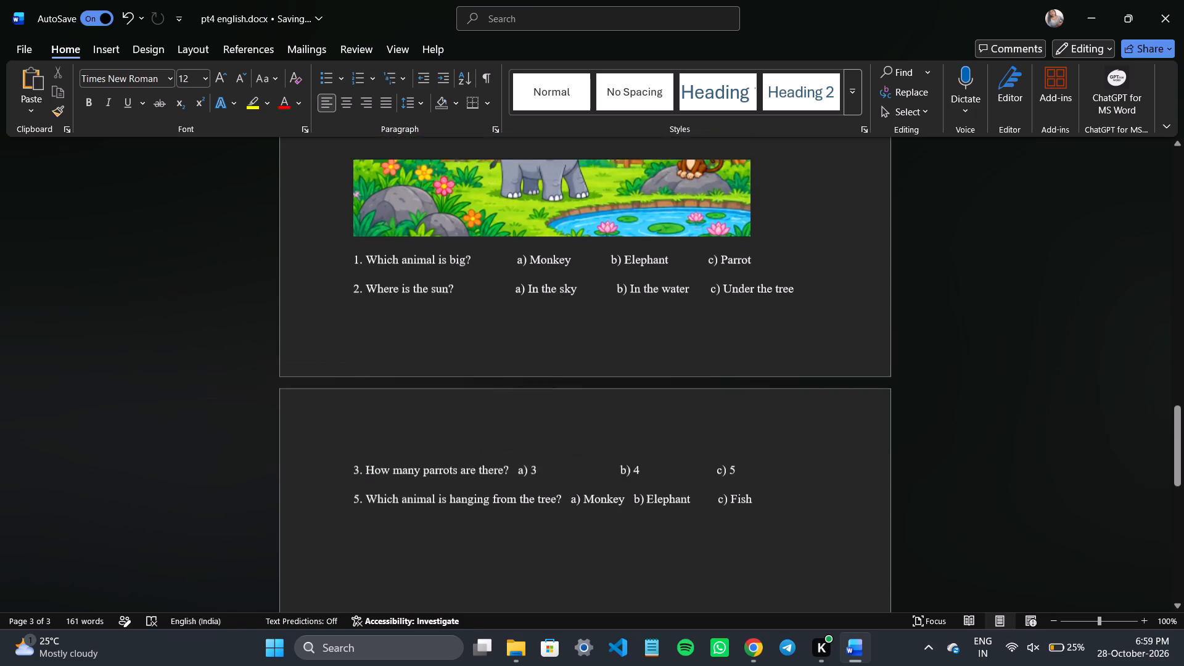
pyautogui.scroll(1, 812, 448)
pyautogui.click(654, 382)
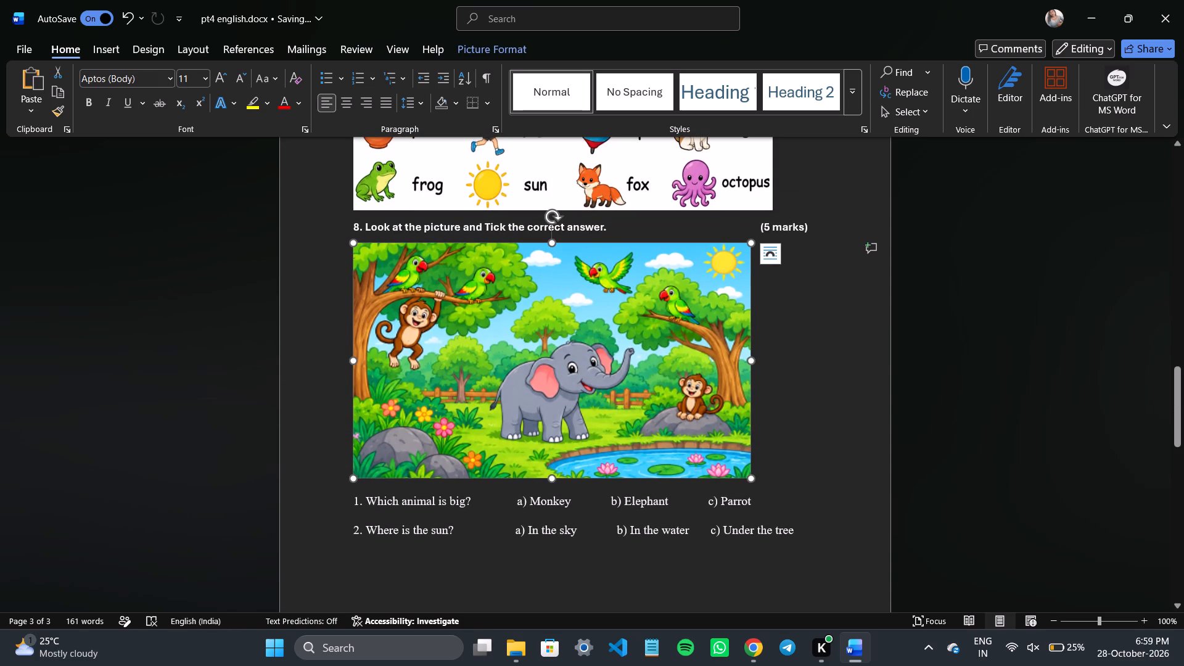
pyautogui.moveTo(752, 476); pyautogui.dragTo(644, 421)
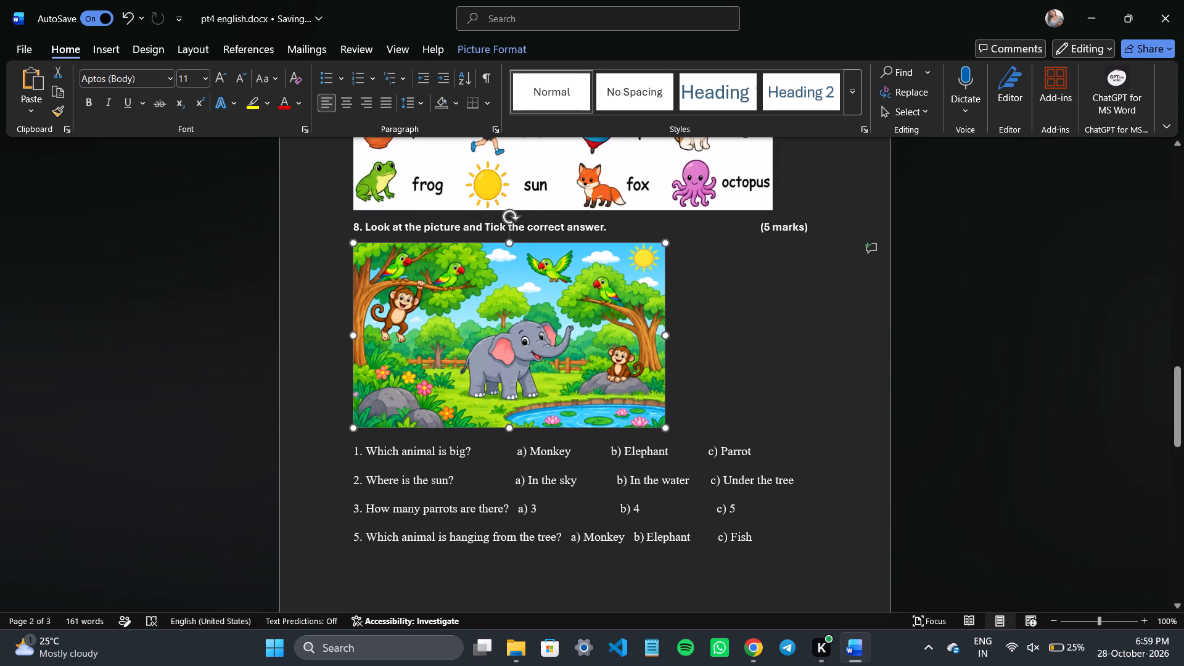
pyautogui.moveTo(644, 421); pyautogui.dragTo(668, 427)
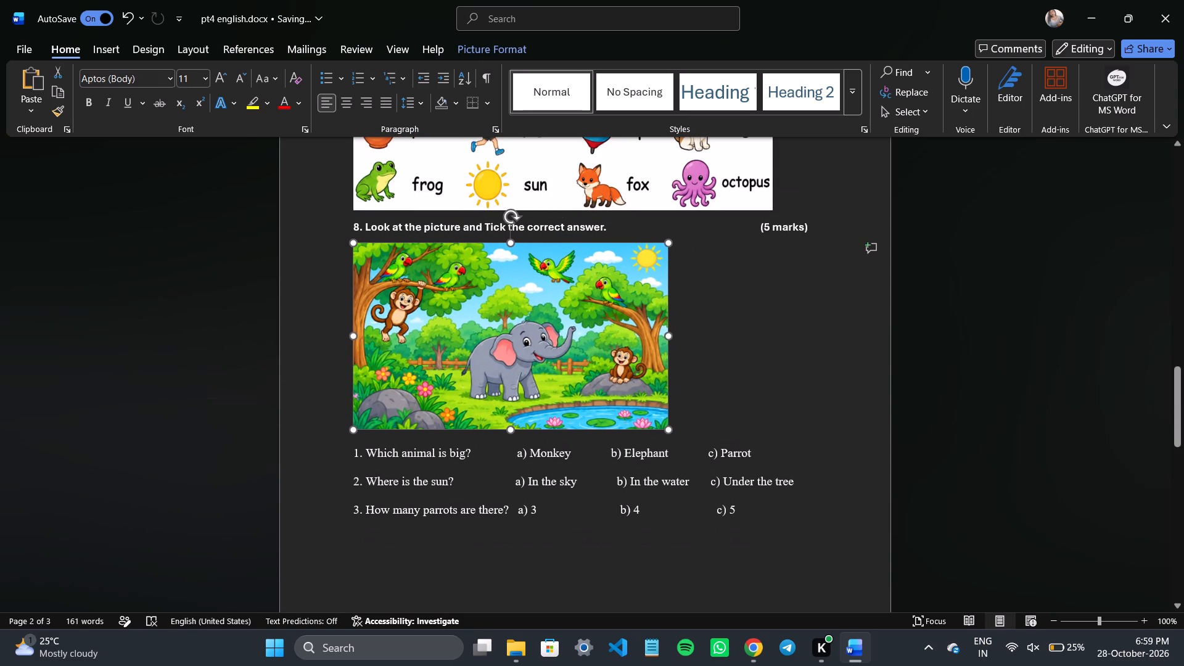
pyautogui.moveTo(668, 427); pyautogui.dragTo(659, 424)
pyautogui.click(659, 424)
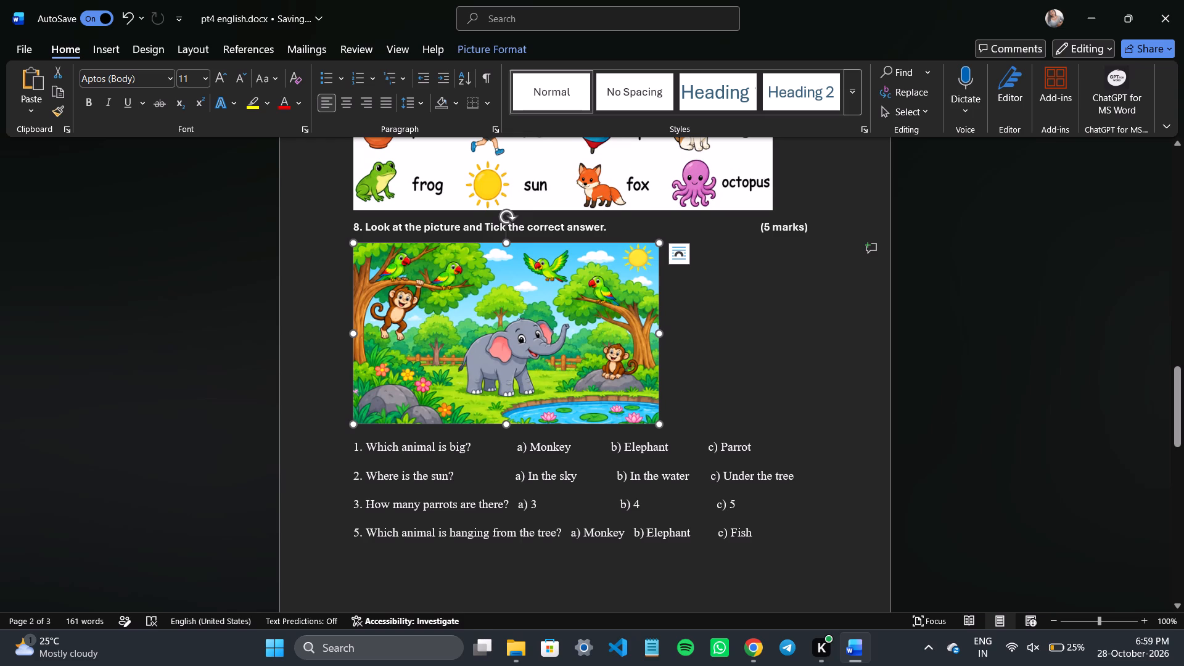
# Shrink question 4's vowels jar picture slightly and proportionally, ending just above the bottom edge of the letter table.
pyautogui.scroll(2, 771, 370)
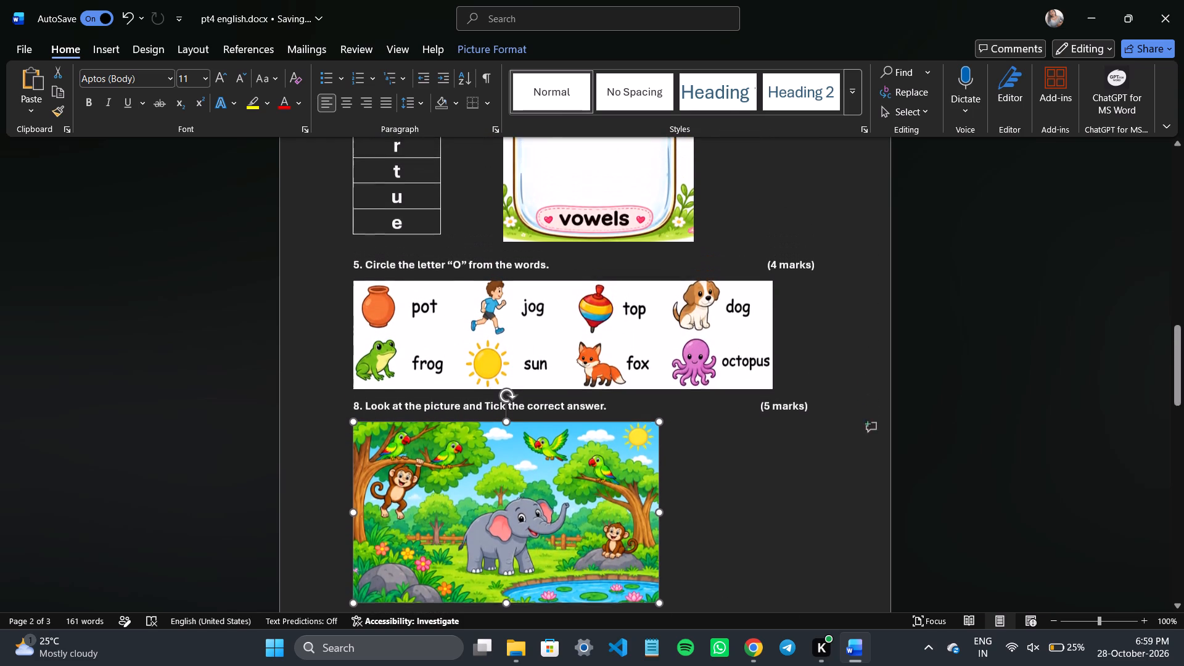
pyautogui.scroll(1, 771, 370)
pyautogui.click(644, 302)
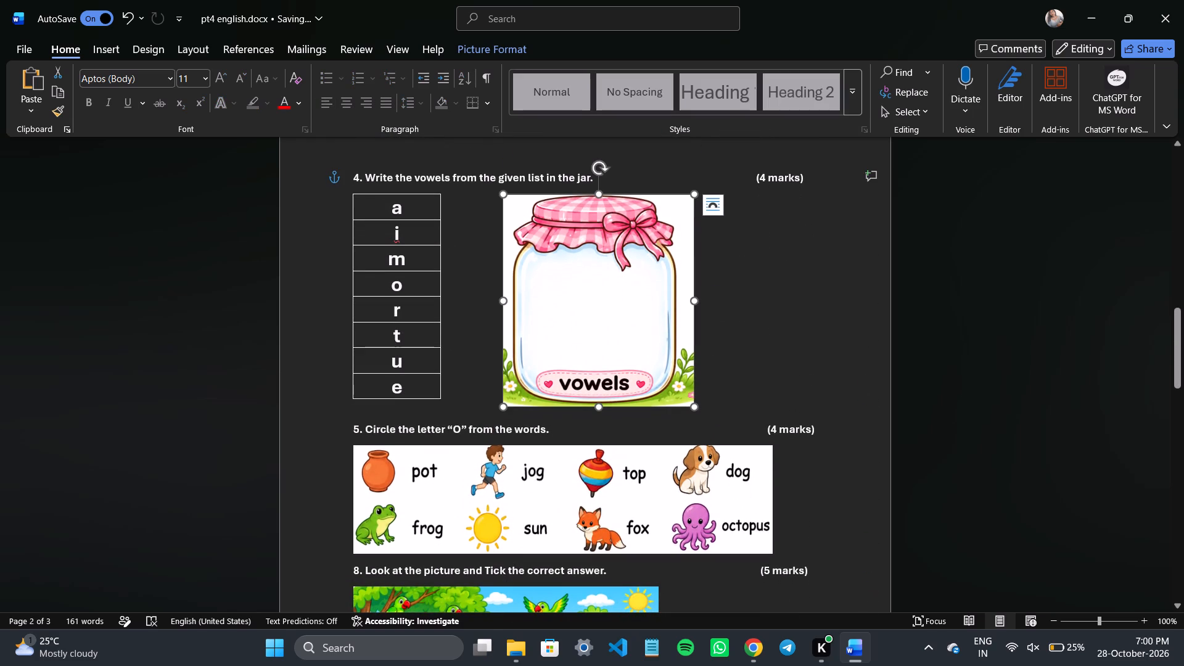
pyautogui.moveTo(696, 409); pyautogui.dragTo(669, 394)
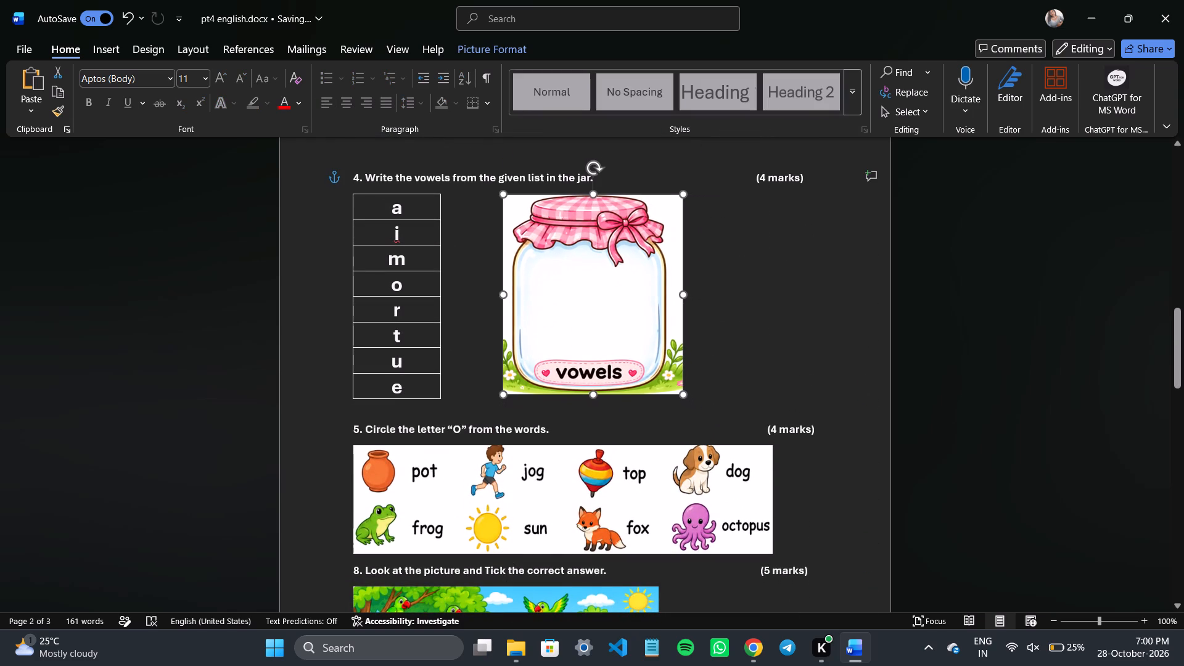
pyautogui.moveTo(669, 394); pyautogui.dragTo(668, 394)
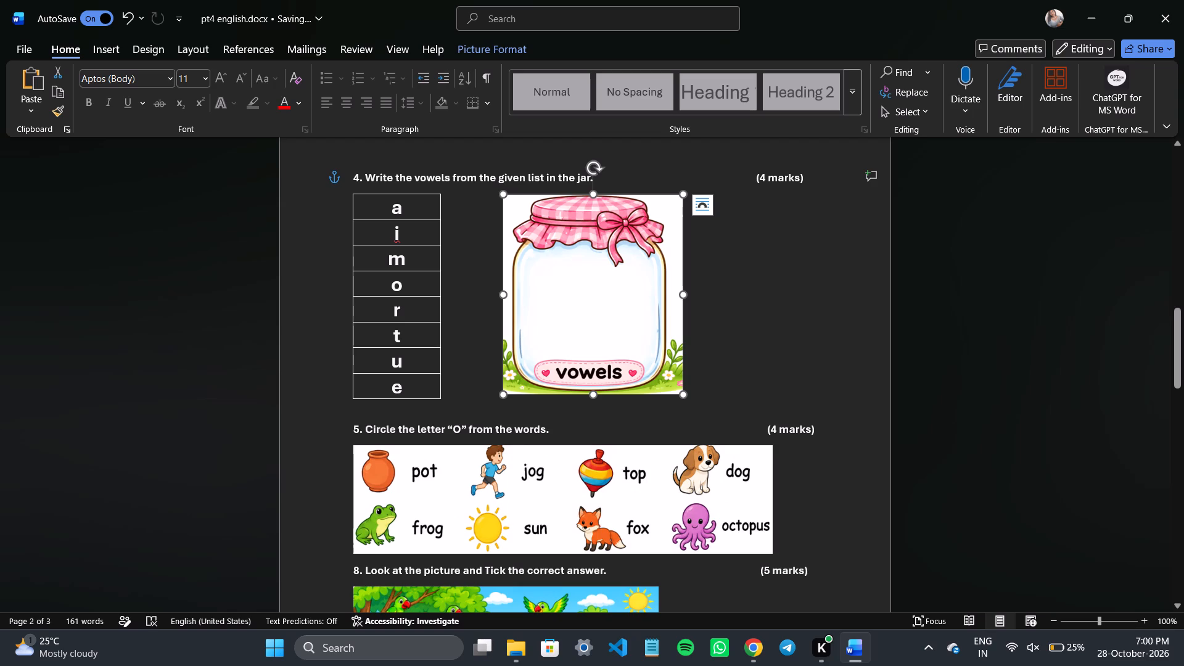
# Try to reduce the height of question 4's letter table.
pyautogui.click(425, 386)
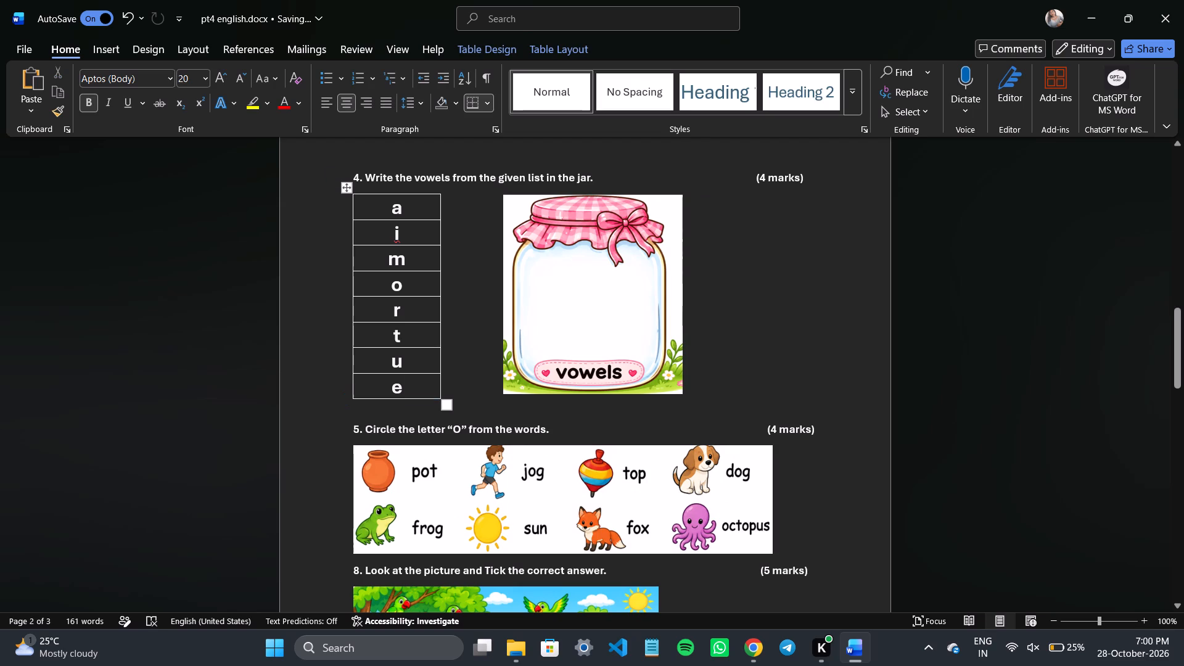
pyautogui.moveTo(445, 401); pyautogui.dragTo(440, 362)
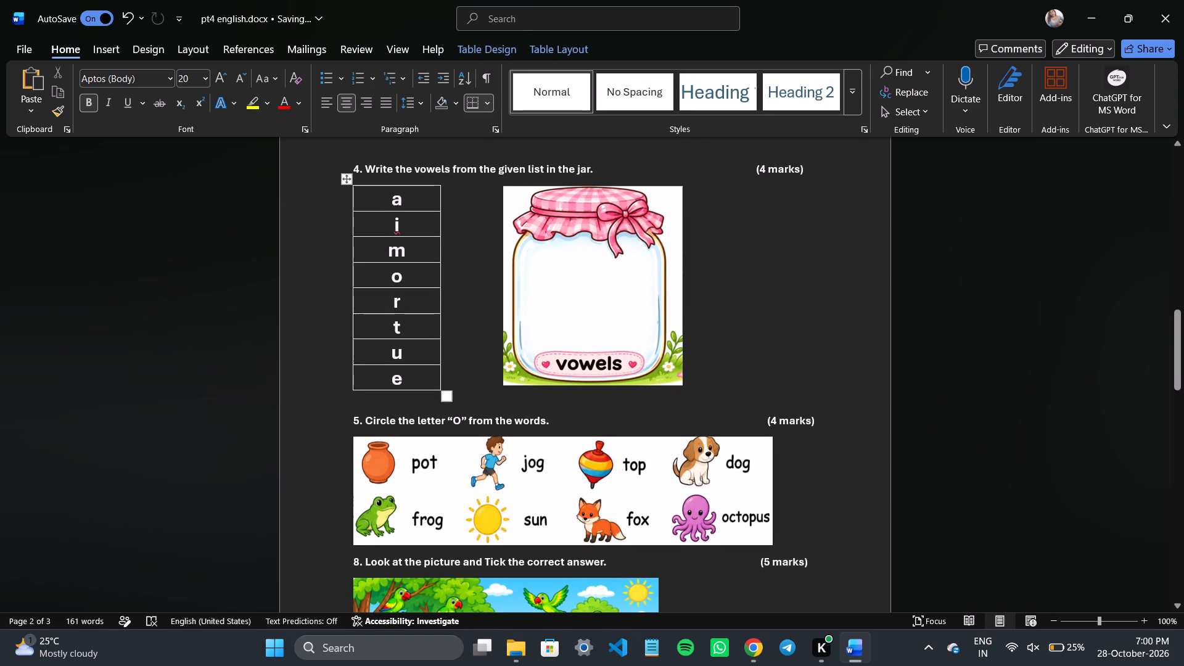
# Delete the blank line between question 4's letter table and the question 5 heading.
pyautogui.click(487, 402)
pyautogui.press('BackSpace')
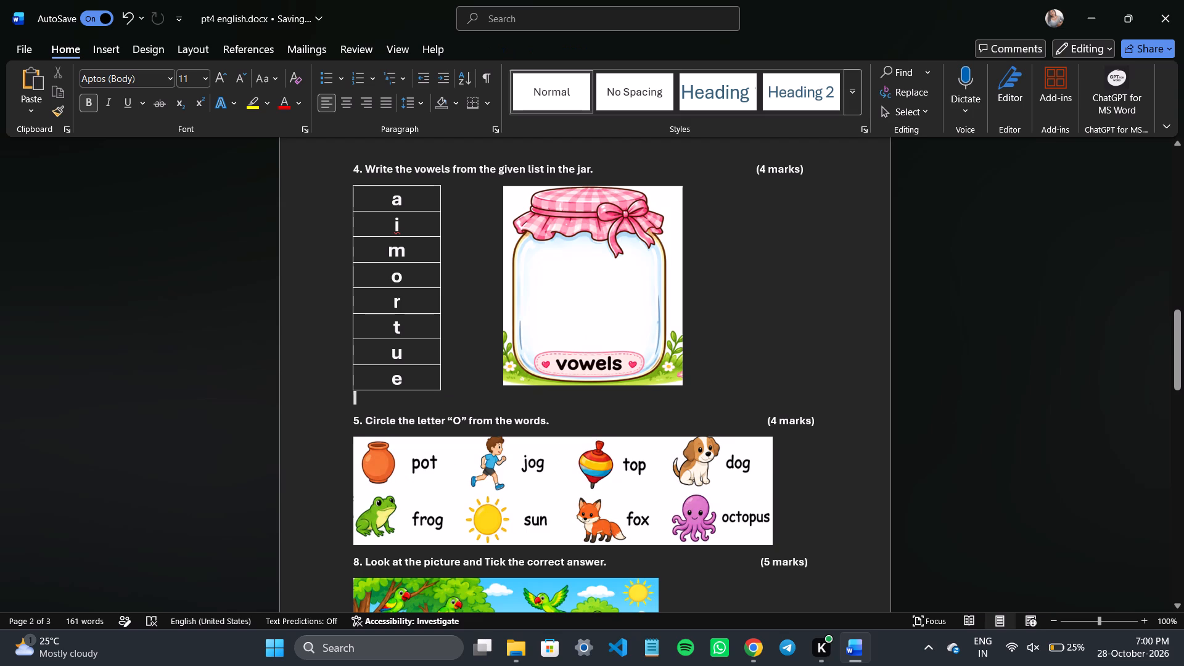
pyautogui.press('Down')
pyautogui.press('BackSpace')
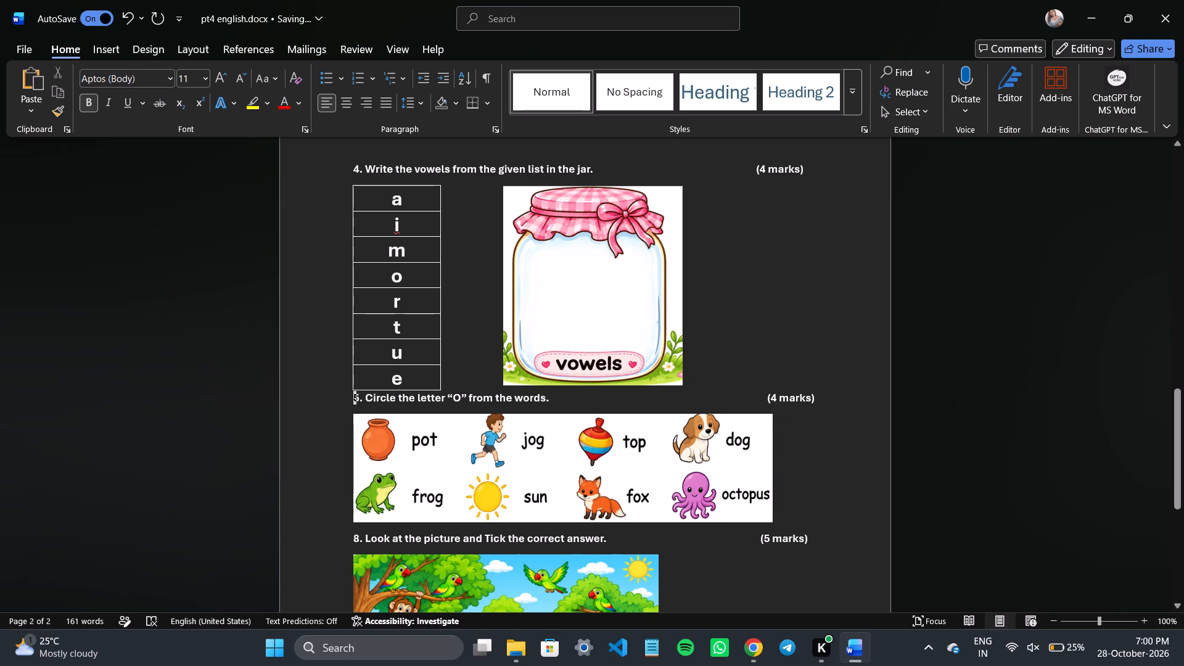
# Review the layout of the whole paper, from the title down to question 8's last answer item.
pyautogui.scroll(-2, 586, 353)
pyautogui.scroll(-1, 673, 408)
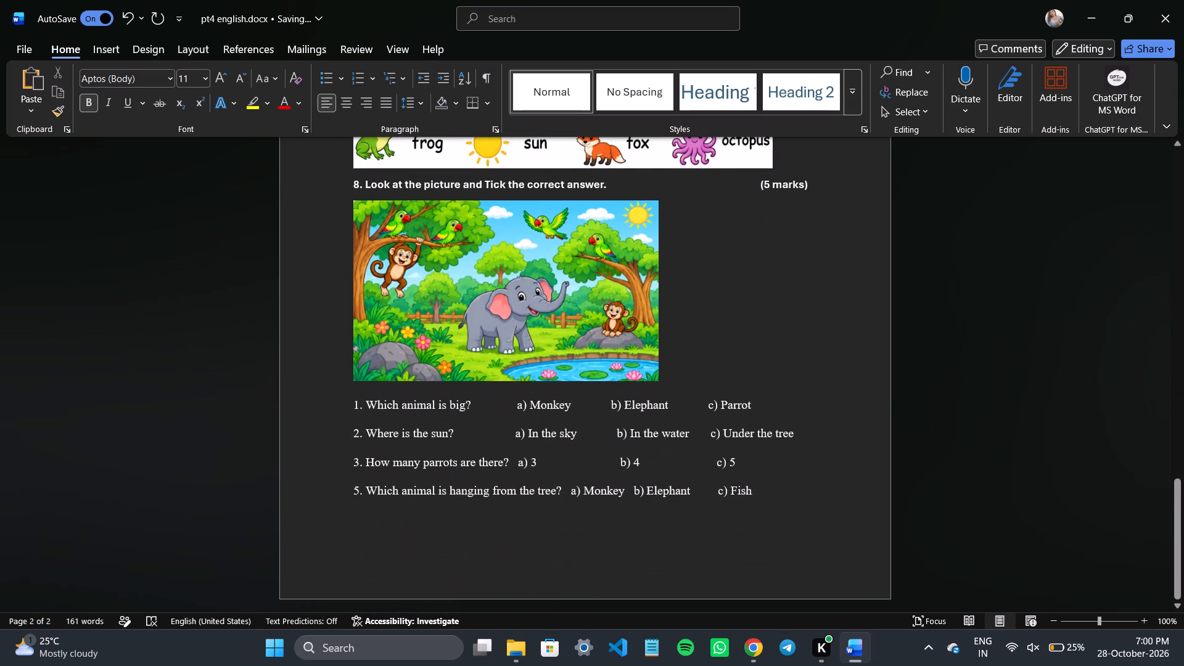
pyautogui.scroll(2, 721, 566)
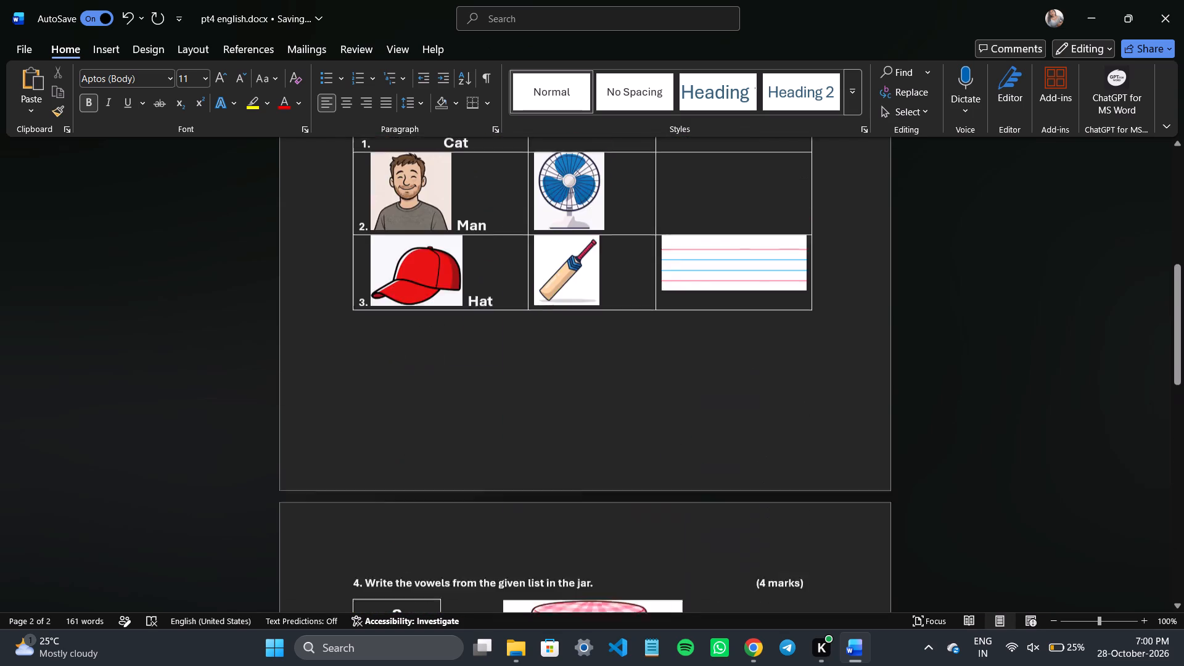
pyautogui.scroll(3, 721, 566)
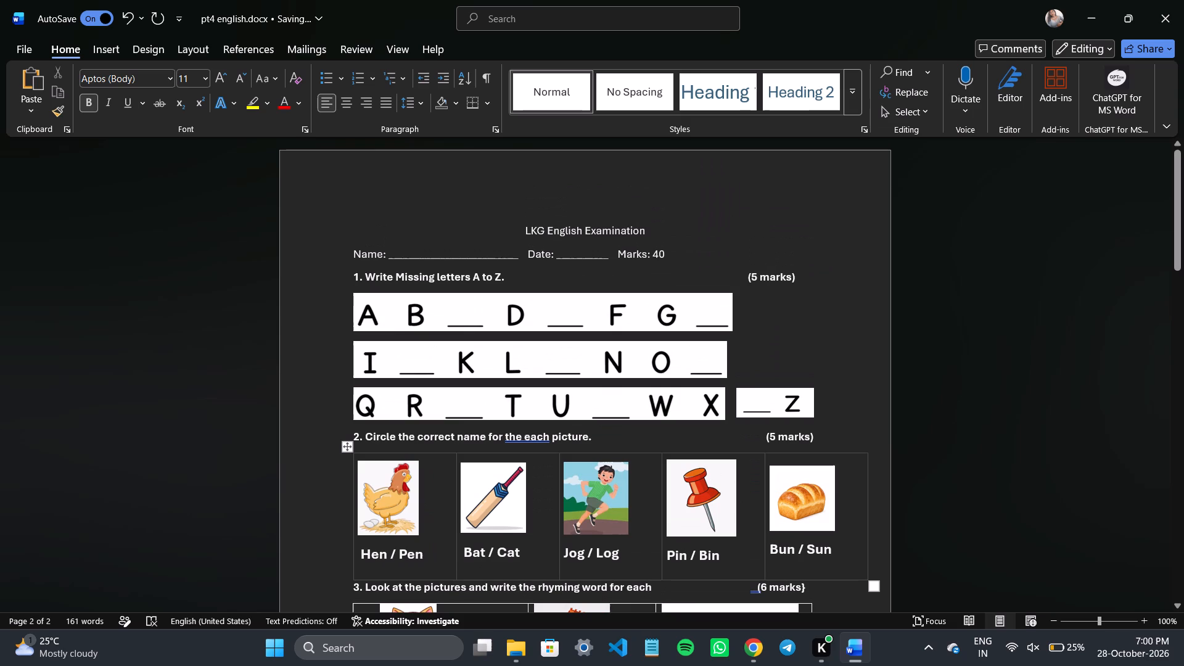
pyautogui.scroll(-2, 721, 566)
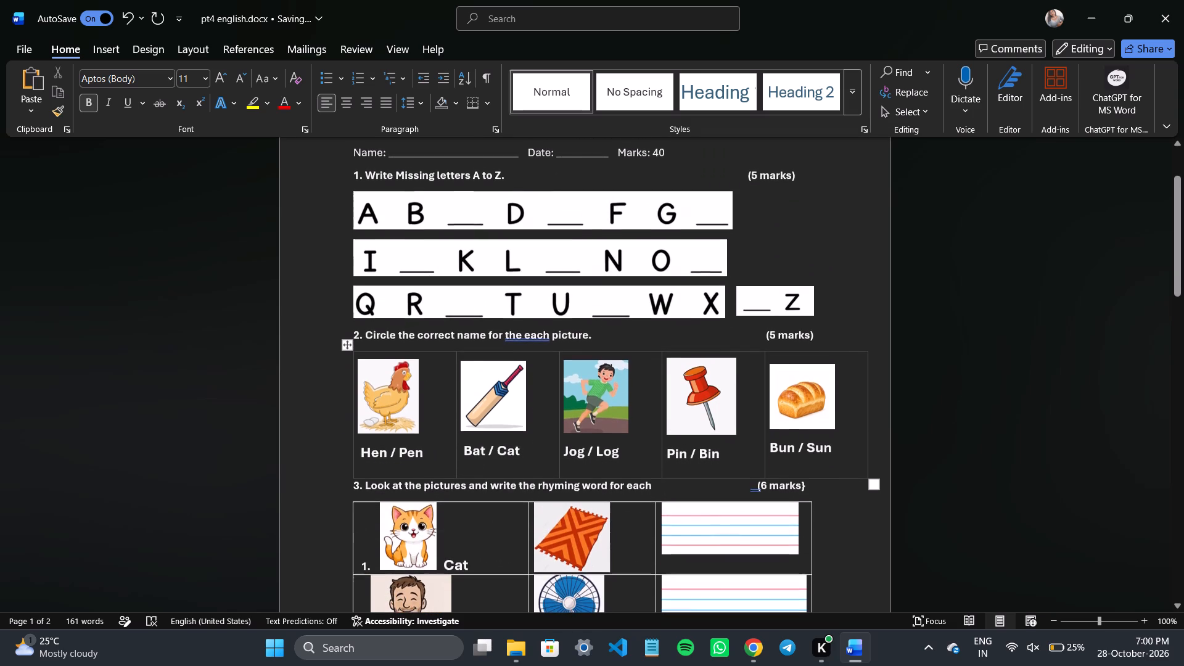
pyautogui.scroll(-4, 721, 566)
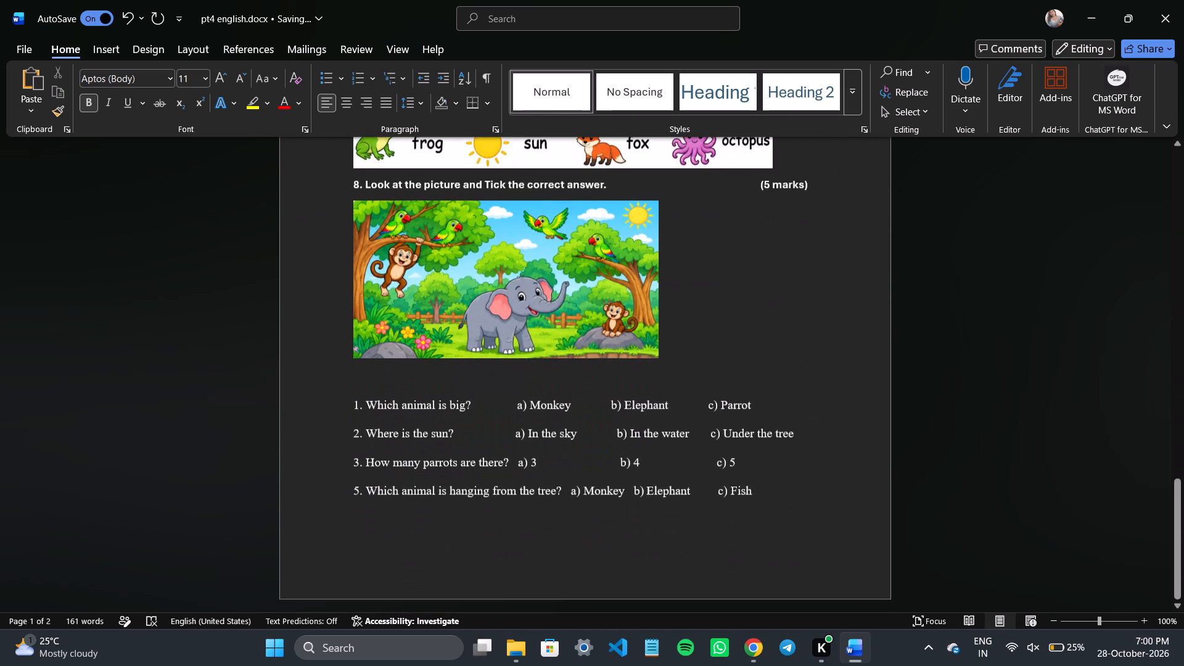
pyautogui.scroll(3, 721, 566)
pyautogui.scroll(-2, 721, 566)
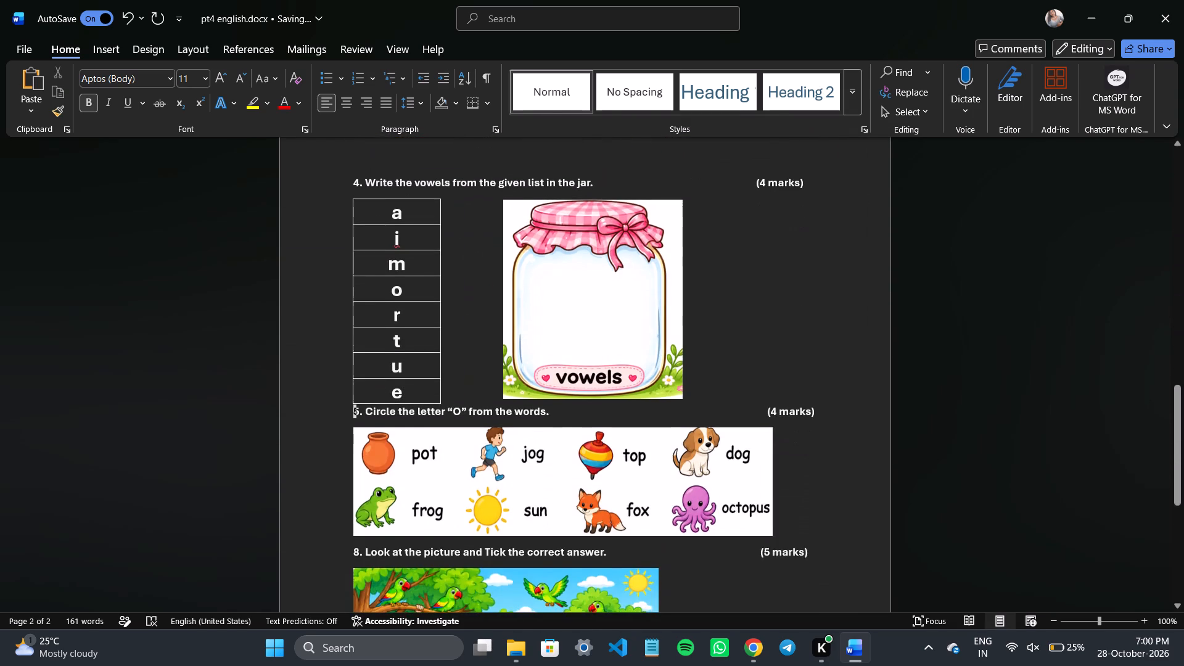
# Shrink the hat and man pictures in question 3's rhyming-word table proportionally to about four-fifths of their width.
pyautogui.scroll(1, 721, 566)
pyautogui.scroll(1, 673, 435)
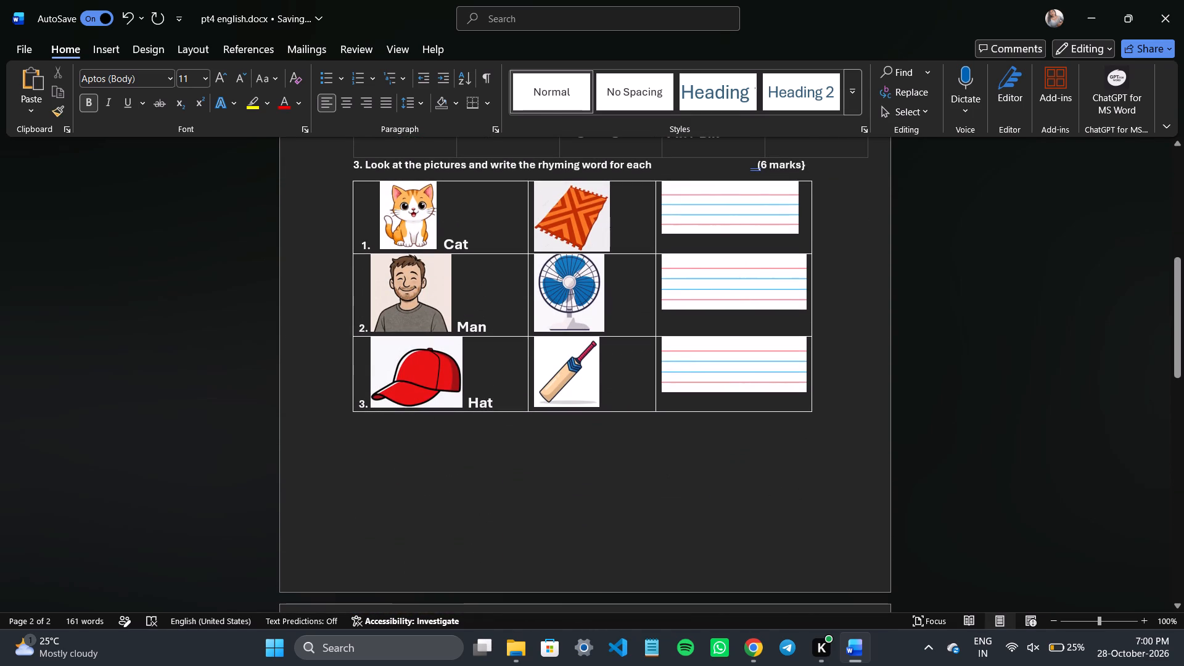
pyautogui.click(734, 363)
pyautogui.click(421, 371)
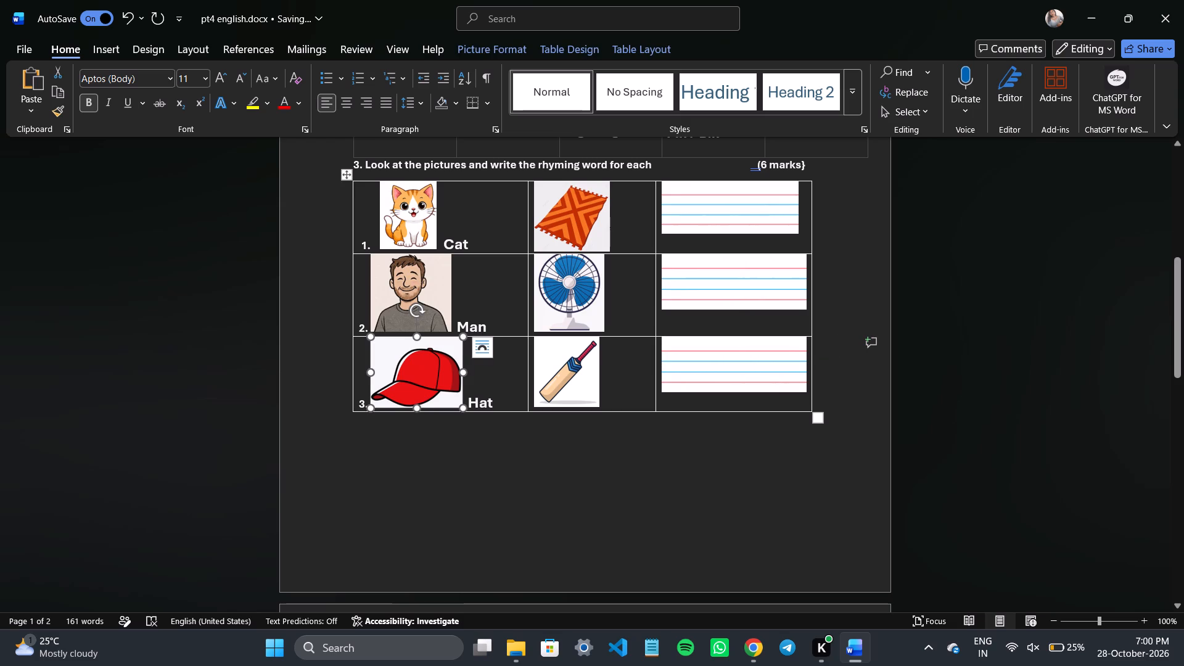
pyautogui.moveTo(463, 407); pyautogui.dragTo(444, 394)
pyautogui.click(444, 394)
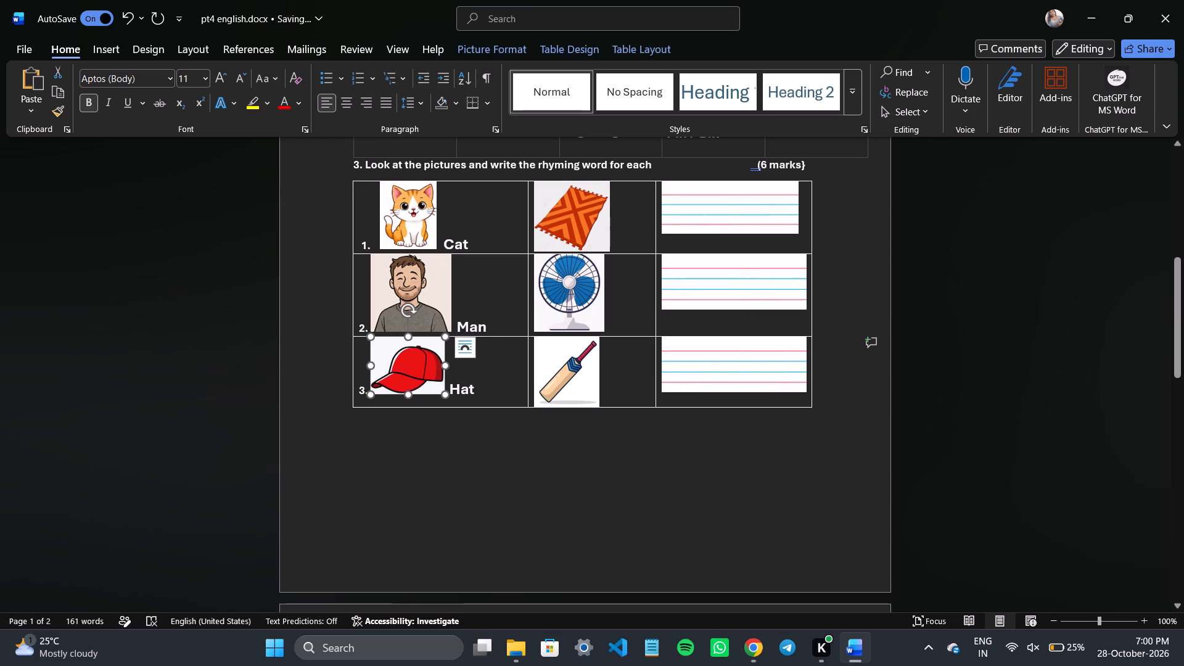
pyautogui.click(433, 289)
pyautogui.moveTo(453, 336); pyautogui.dragTo(425, 320)
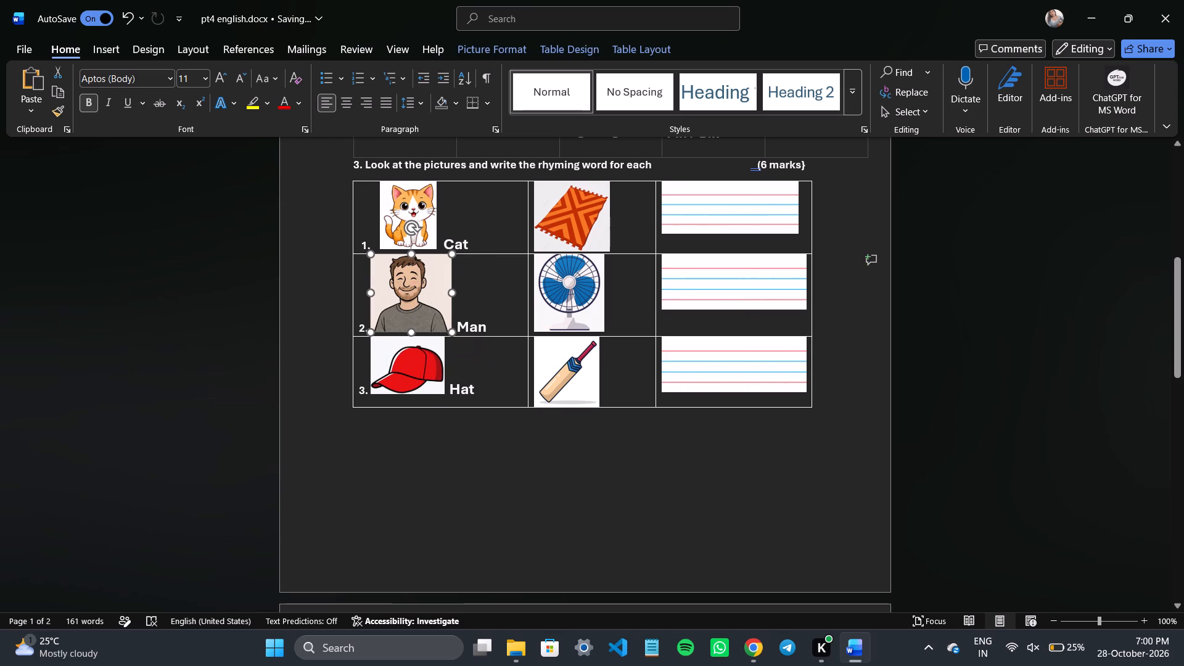
pyautogui.moveTo(425, 320); pyautogui.dragTo(424, 318)
pyautogui.click(424, 318)
# Shrink the cat, man and hat pictures in question 3's table proportionally to about three-quarters to four-fifths of their width.
pyautogui.click(406, 202)
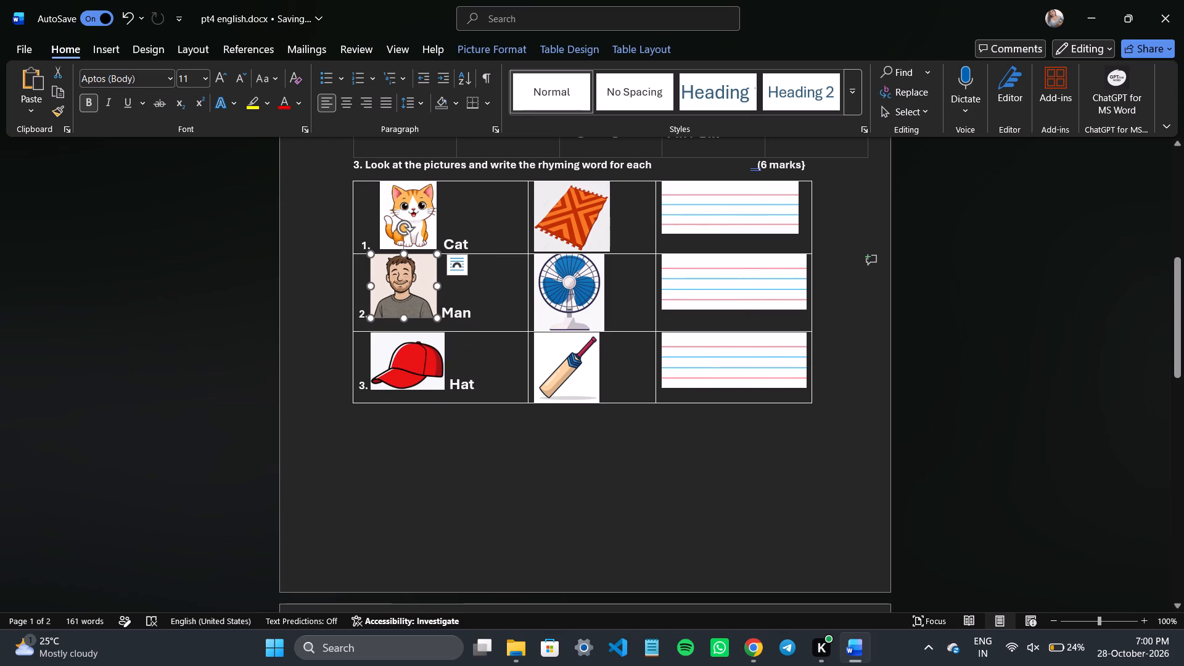
pyautogui.moveTo(437, 247); pyautogui.dragTo(417, 229)
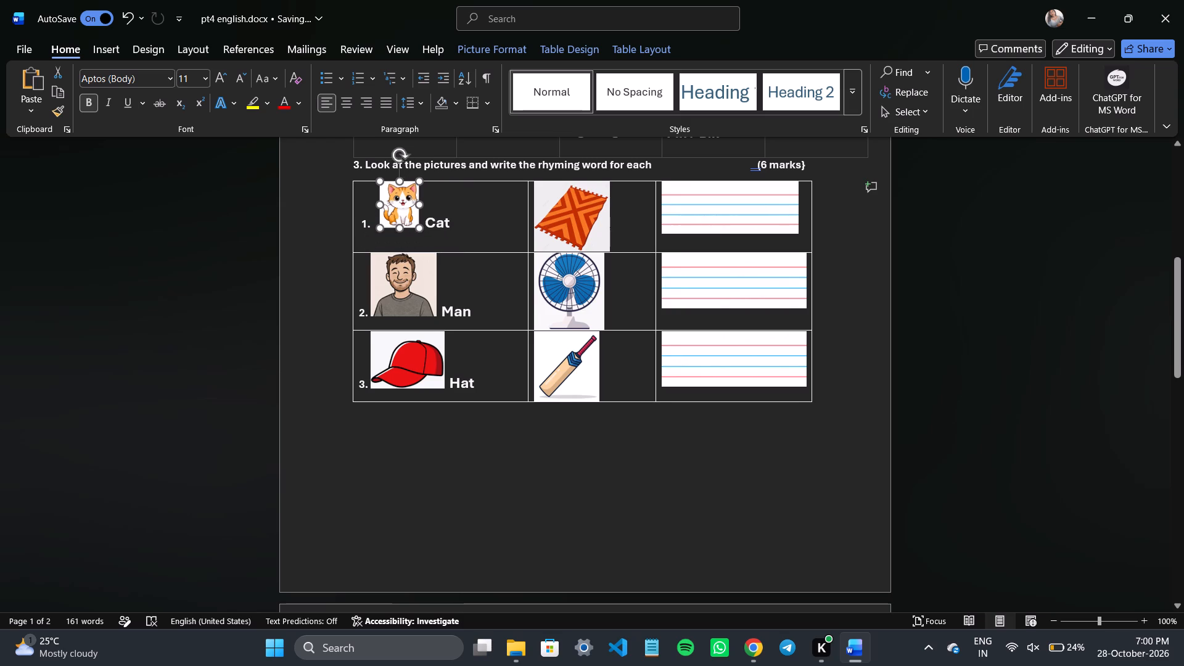
pyautogui.moveTo(417, 229); pyautogui.dragTo(419, 232)
pyautogui.click(419, 289)
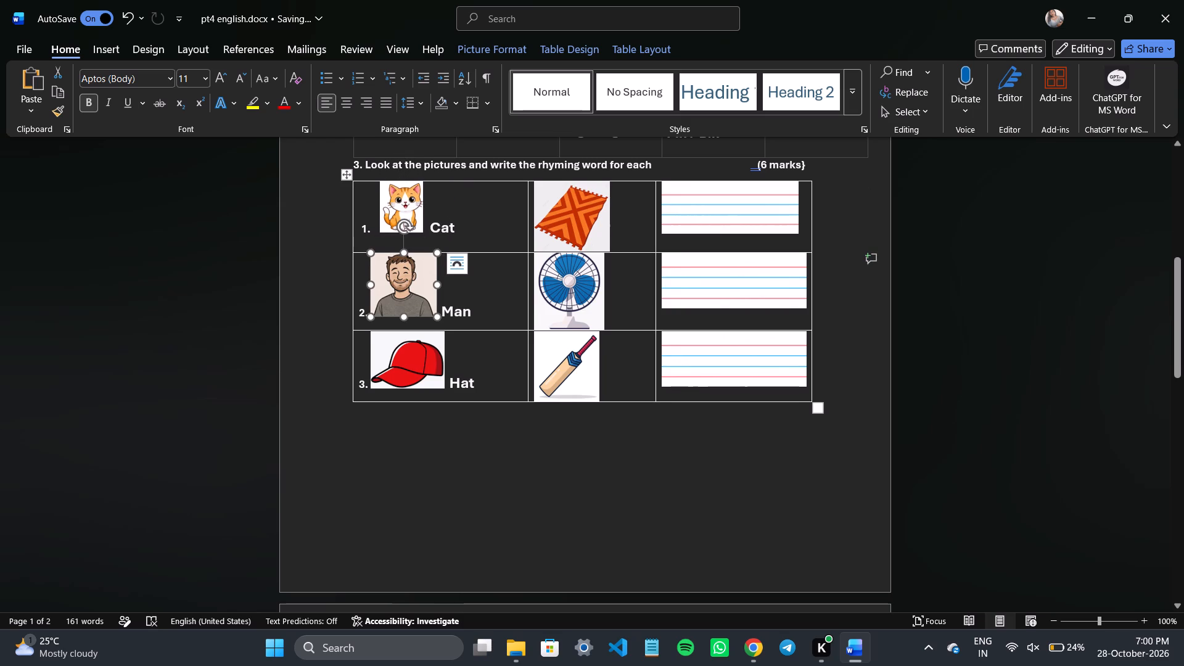
pyautogui.moveTo(438, 318); pyautogui.dragTo(425, 305)
pyautogui.click(425, 305)
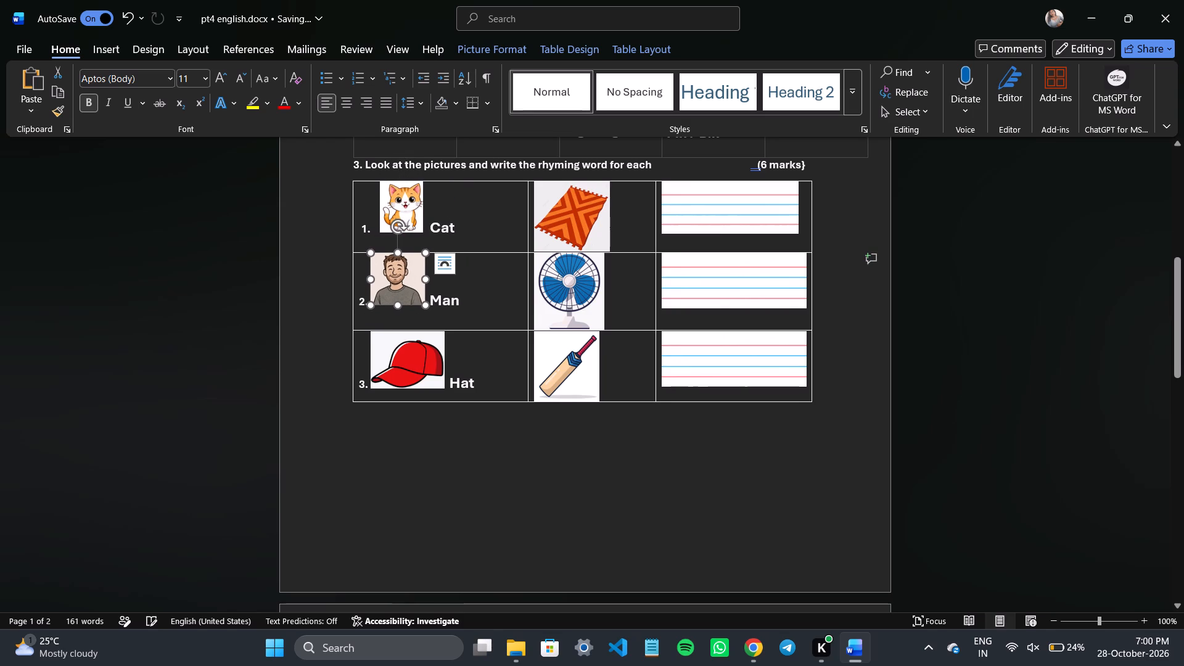
pyautogui.click(424, 373)
pyautogui.moveTo(446, 392); pyautogui.dragTo(437, 384)
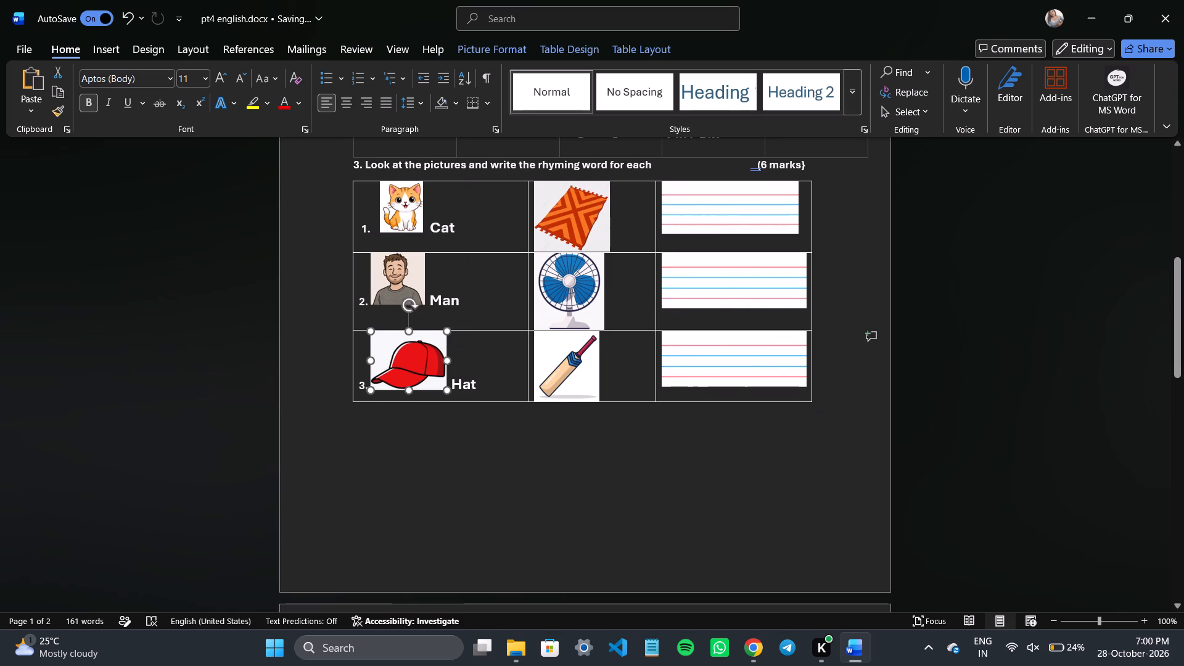
pyautogui.moveTo(437, 384); pyautogui.dragTo(432, 378)
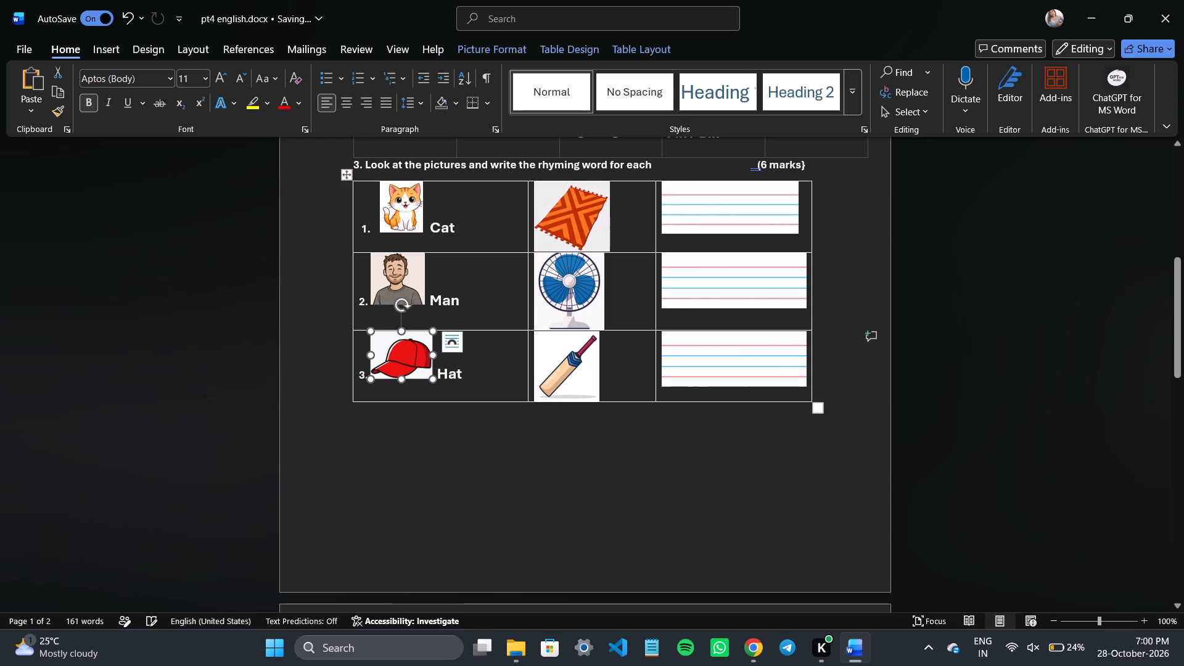
# Shrink the fan, bat and mat pictures in the middle column of question 3's table proportionally to about three-quarters of their width.
pyautogui.click(573, 287)
pyautogui.moveTo(605, 332); pyautogui.dragTo(585, 315)
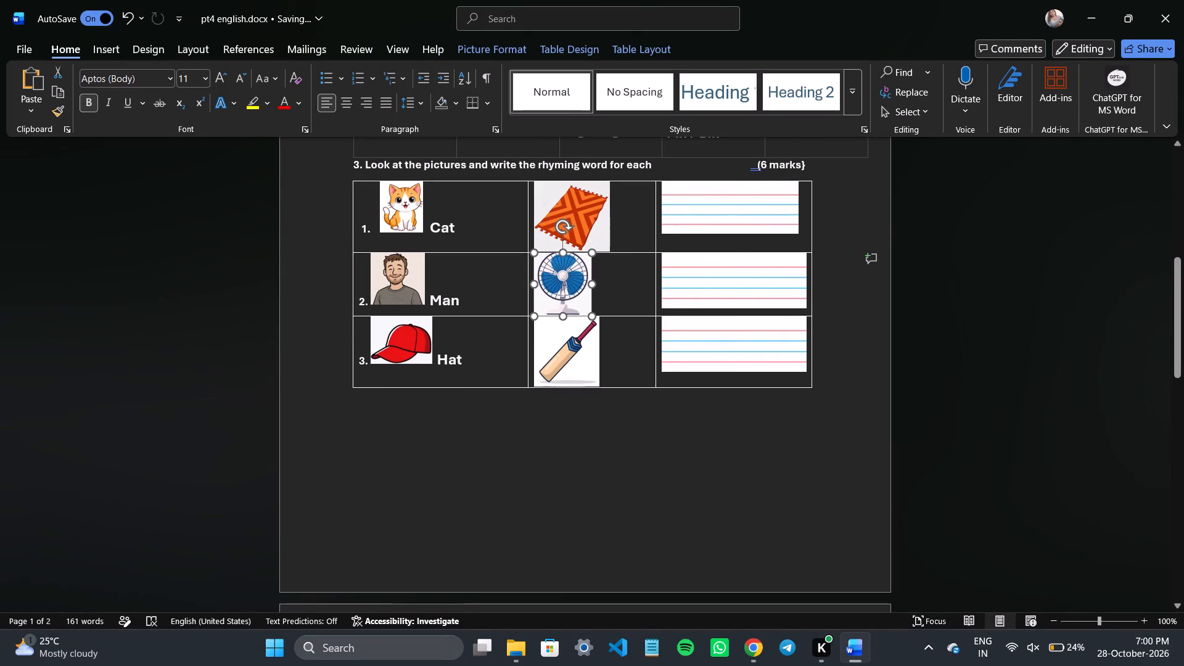
pyautogui.moveTo(585, 315); pyautogui.dragTo(575, 311)
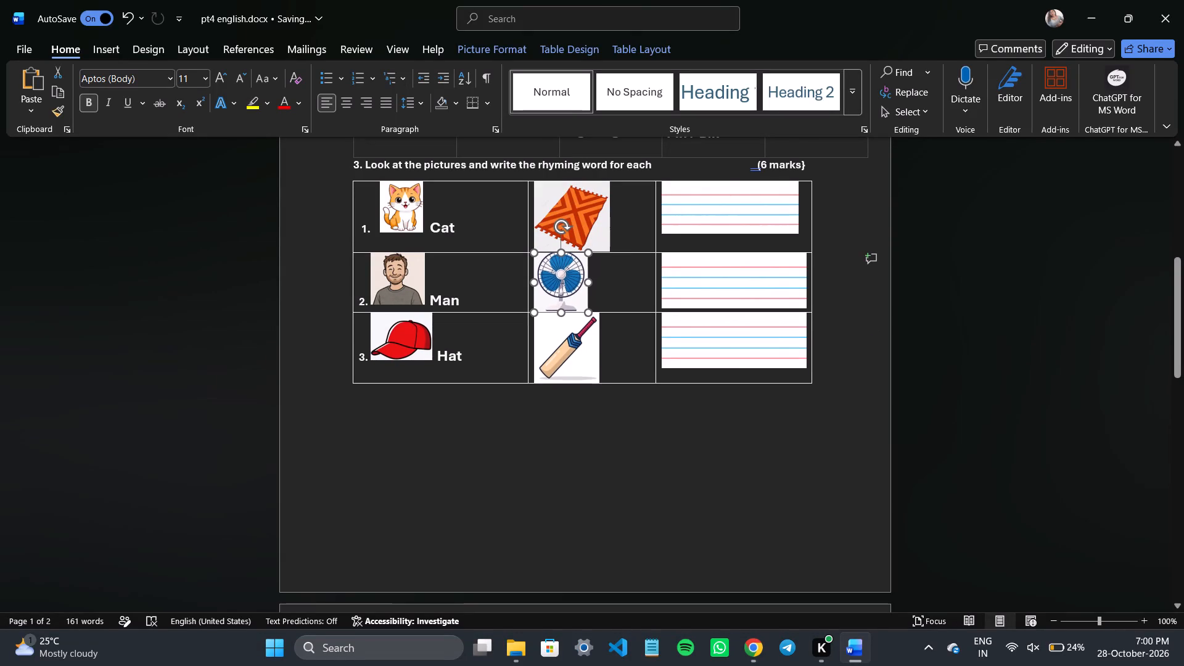
pyautogui.moveTo(575, 311); pyautogui.dragTo(574, 308)
pyautogui.click(574, 358)
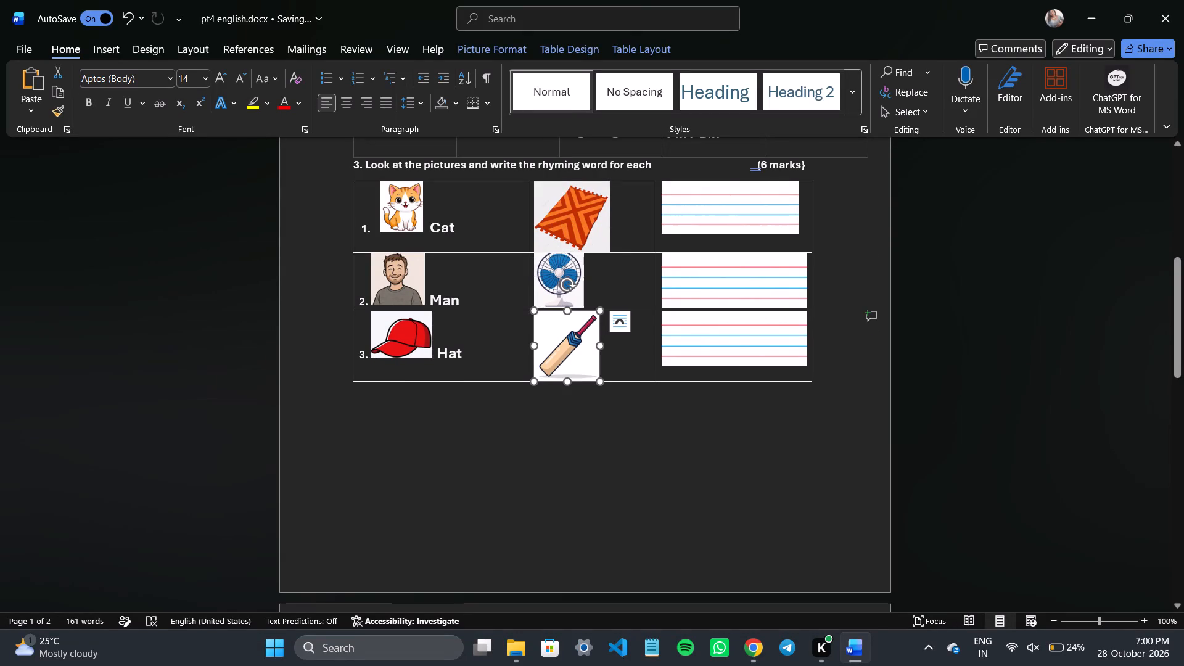
pyautogui.moveTo(599, 384); pyautogui.dragTo(589, 371)
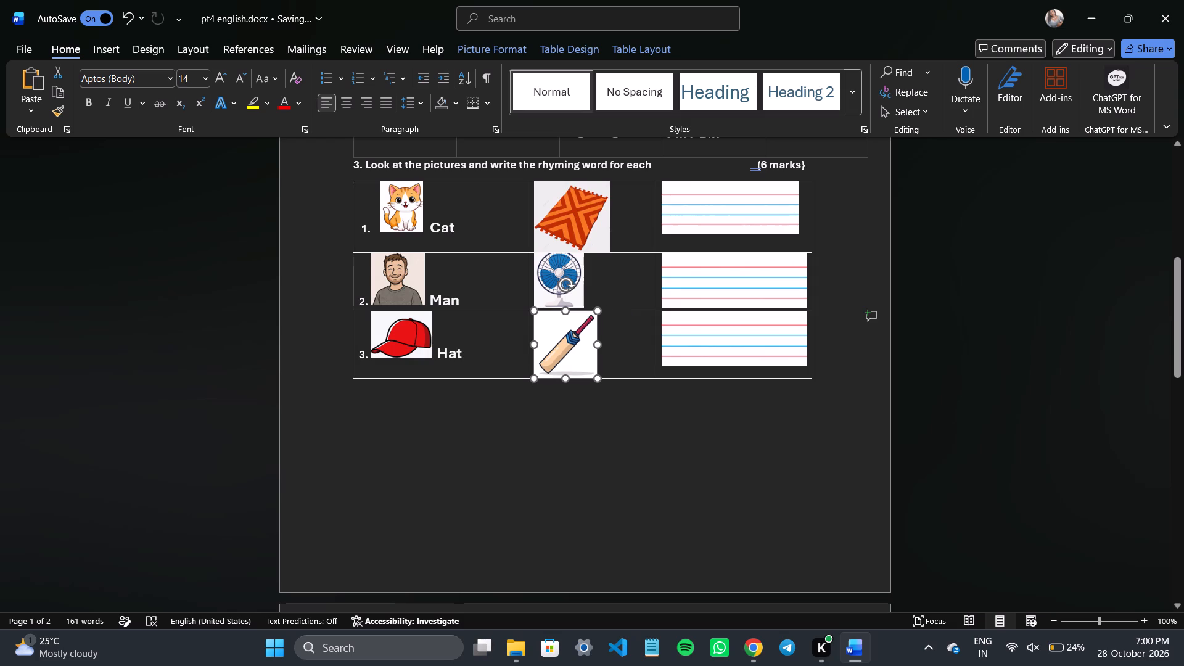
pyautogui.moveTo(589, 371); pyautogui.dragTo(580, 363)
pyautogui.click(594, 223)
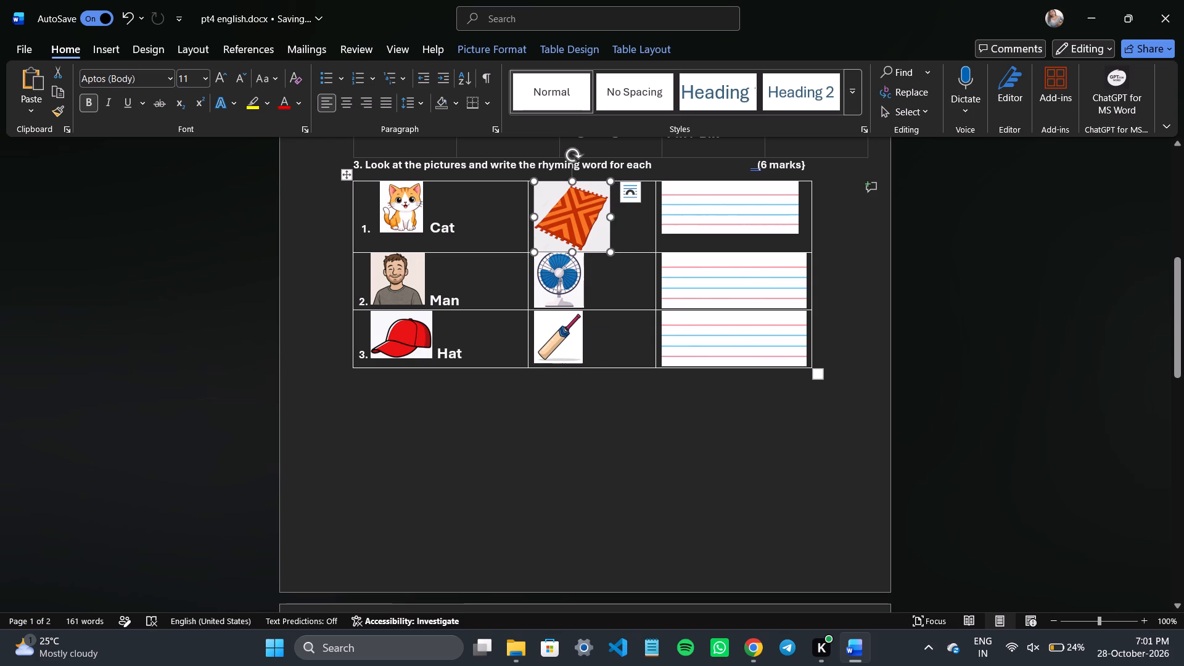
pyautogui.moveTo(610, 256); pyautogui.dragTo(584, 236)
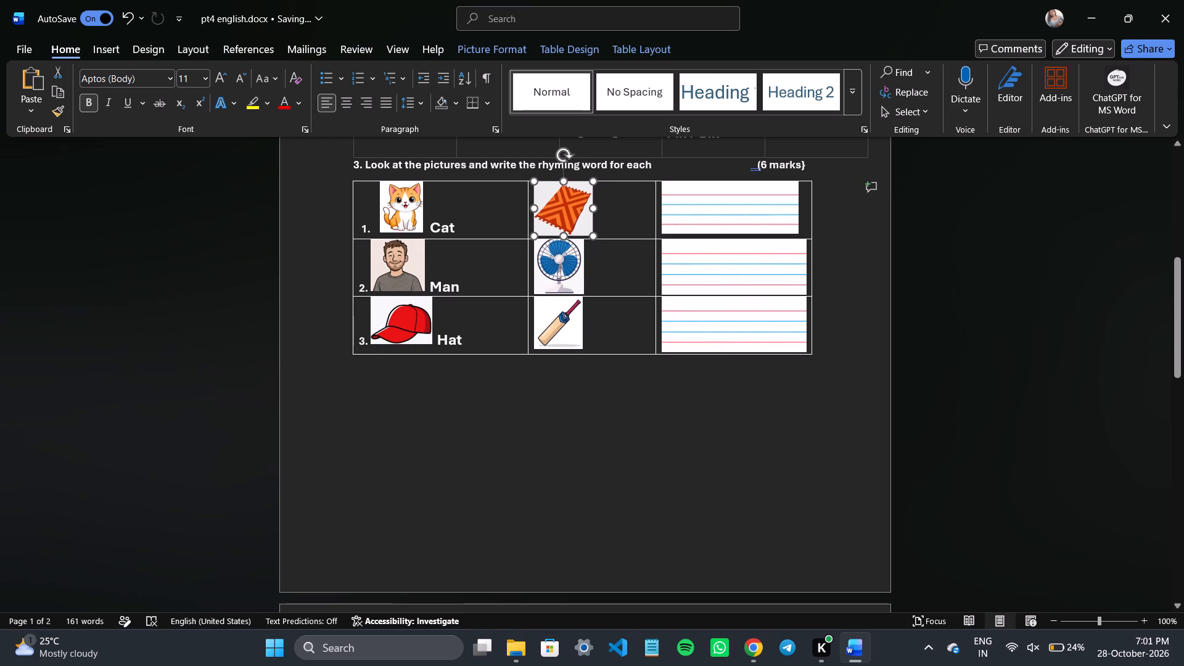
pyautogui.moveTo(584, 236); pyautogui.dragTo(583, 235)
# Enlarge the ruled writing-line picture in question 3's Cat row to match the width of the ones in the rows below.
pyautogui.click(741, 239)
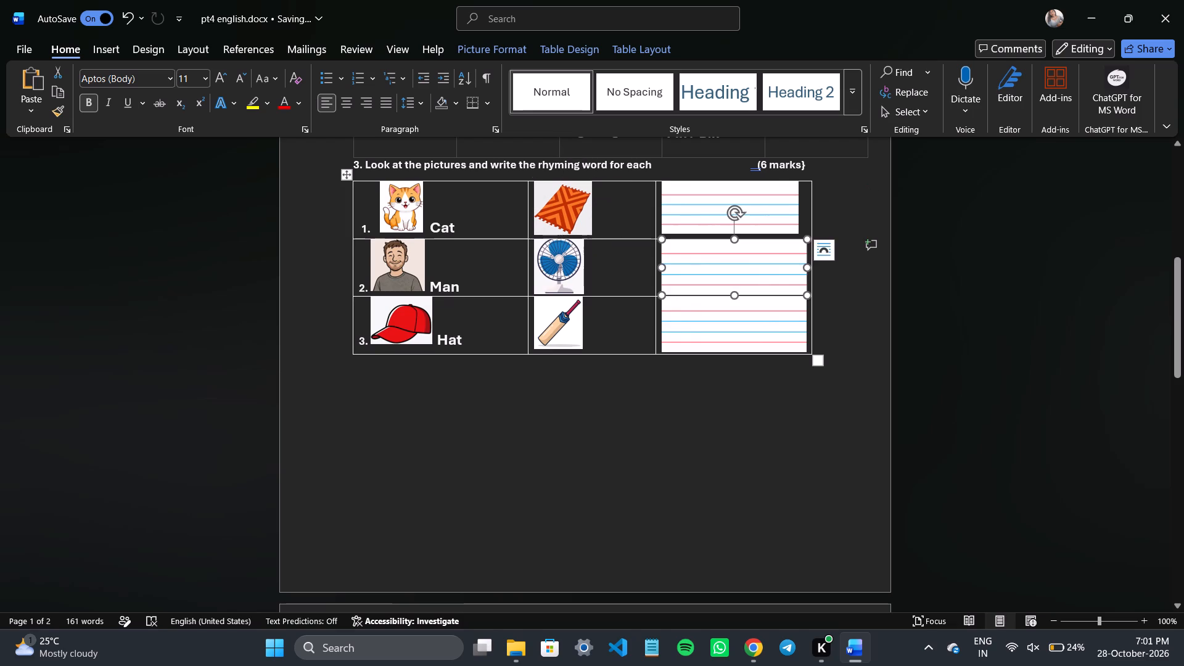
pyautogui.click(747, 222)
pyautogui.moveTo(801, 236); pyautogui.dragTo(802, 236)
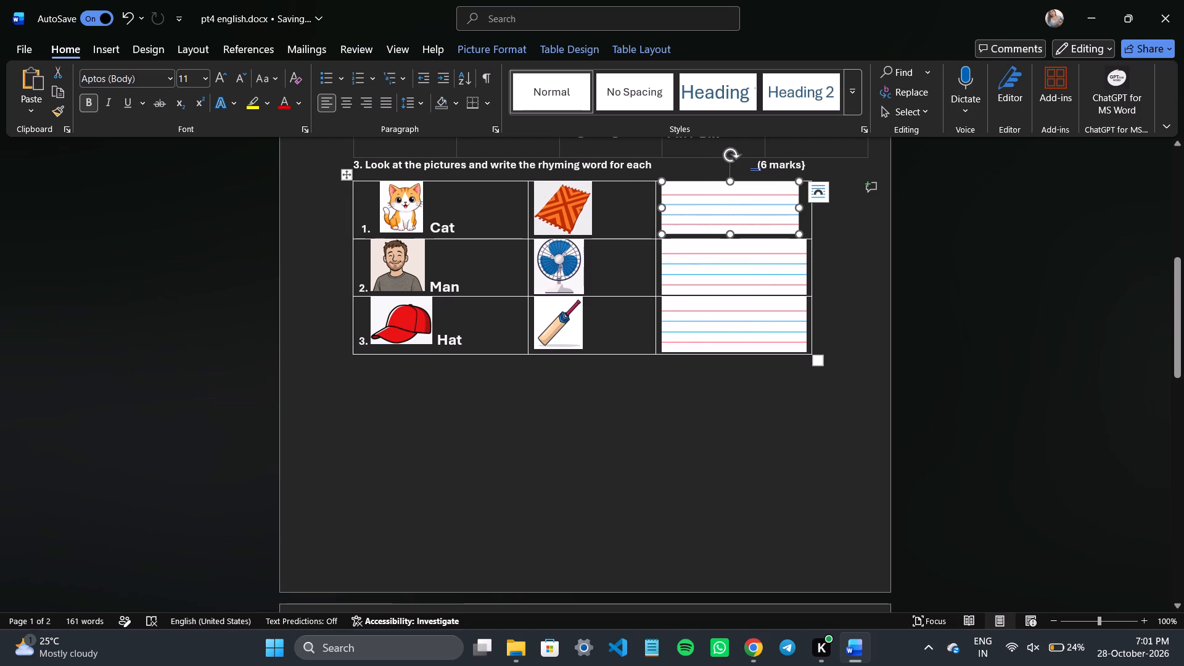
pyautogui.moveTo(802, 236); pyautogui.dragTo(808, 236)
pyautogui.click(808, 236)
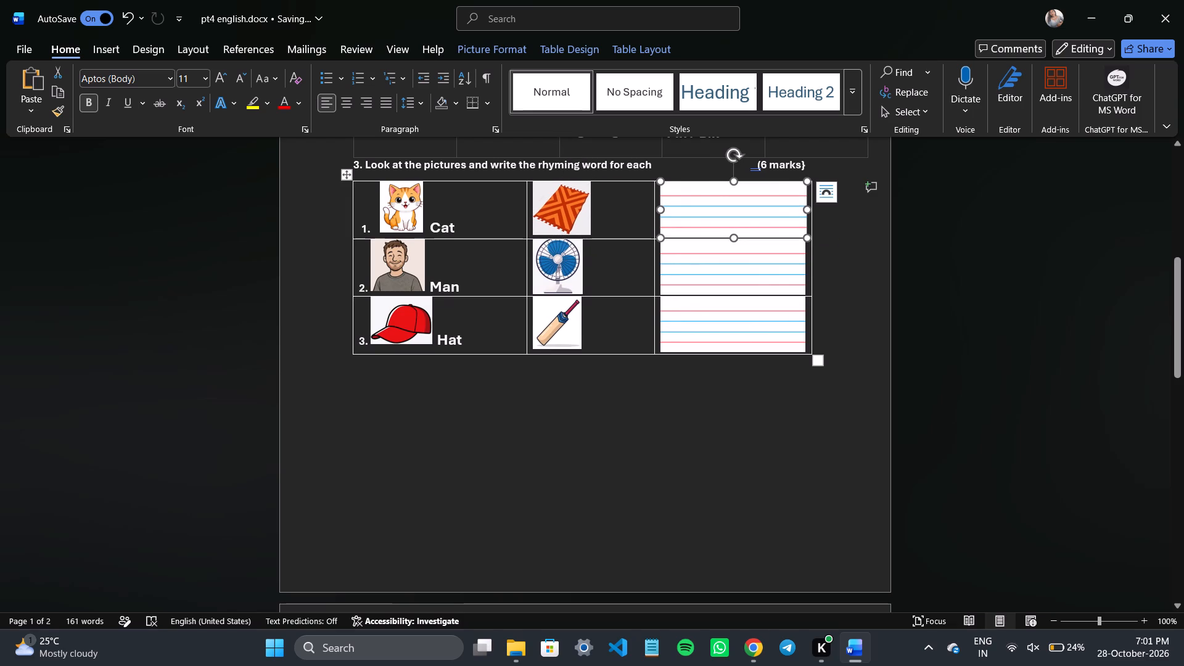
# Review the paper's layout from question 3 through question 8's answers, the page break before question 4, and questions 1 to 3.
pyautogui.scroll(-2, 596, 340)
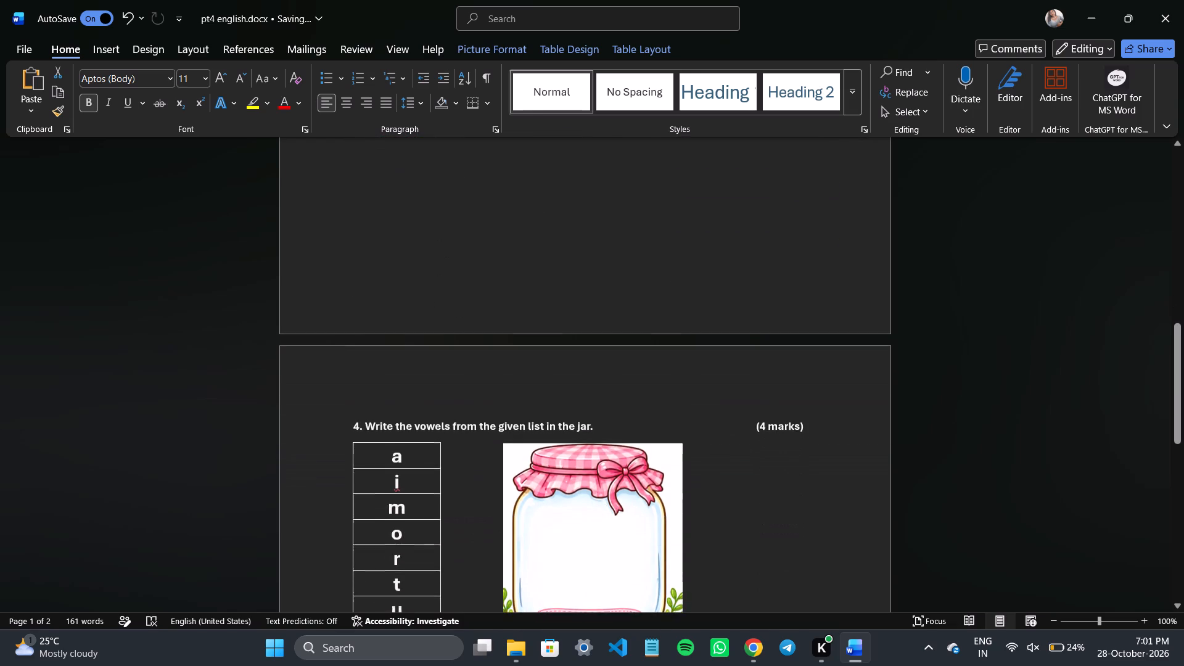
pyautogui.scroll(-2, 596, 340)
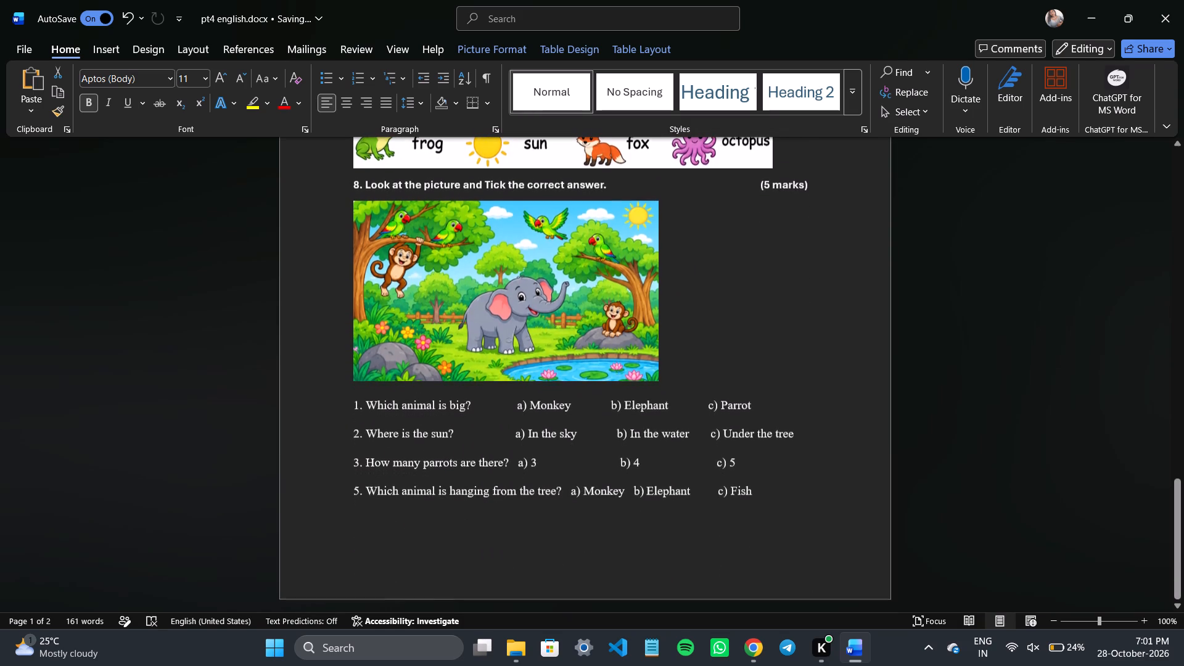
pyautogui.scroll(3, 596, 340)
pyautogui.scroll(-1, 596, 340)
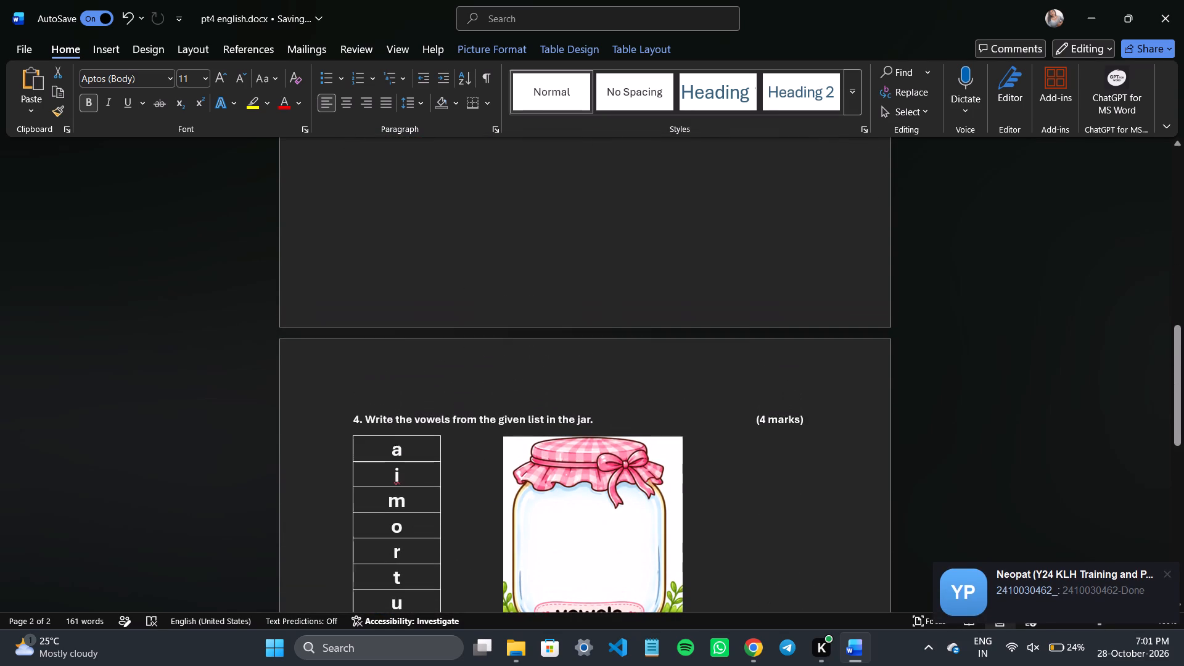
pyautogui.click(451, 378)
pyautogui.scroll(1, 451, 378)
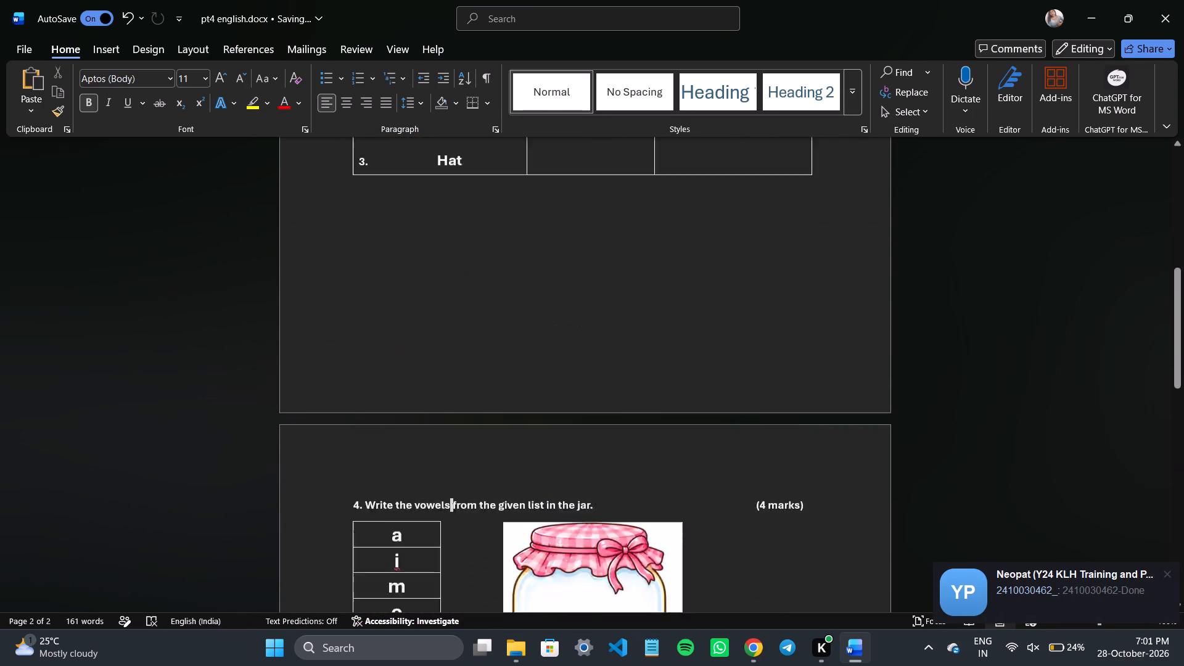
pyautogui.scroll(3, 451, 378)
pyautogui.scroll(-1, 451, 378)
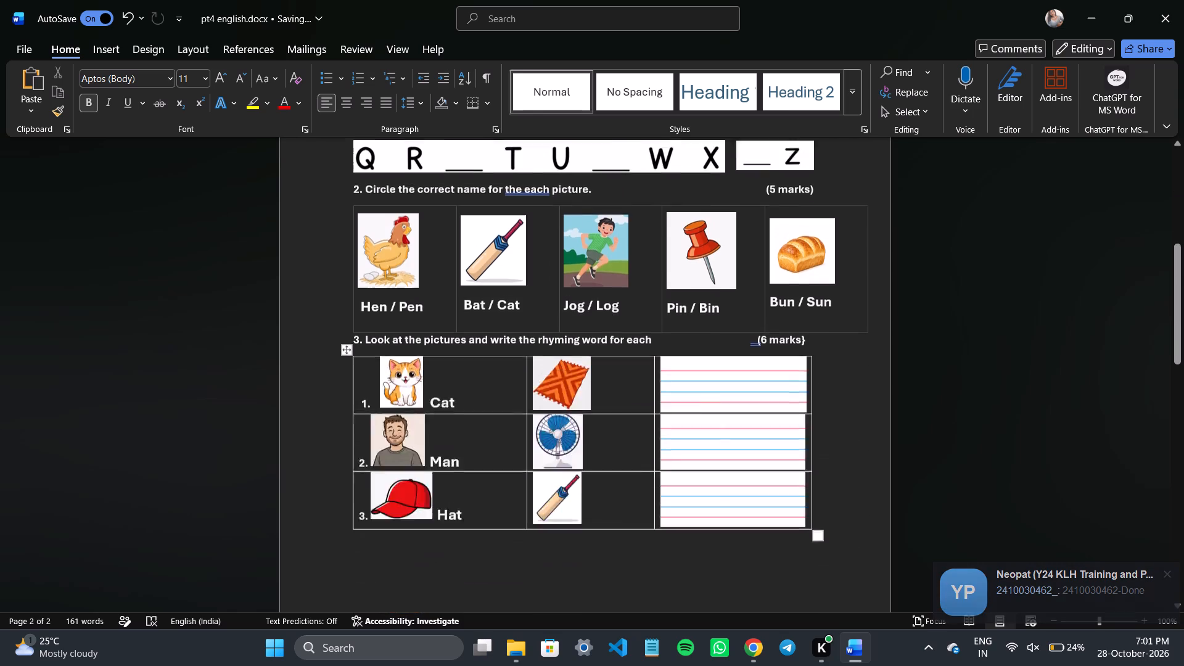
pyautogui.scroll(-1, 451, 378)
pyautogui.scroll(1, 451, 378)
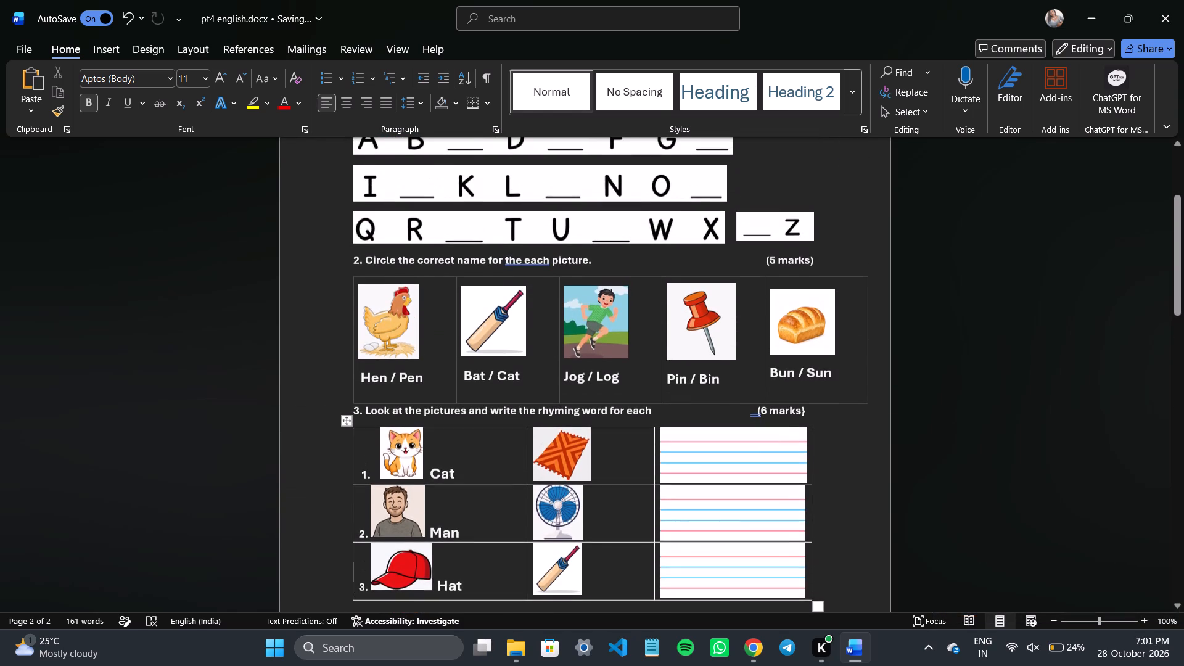
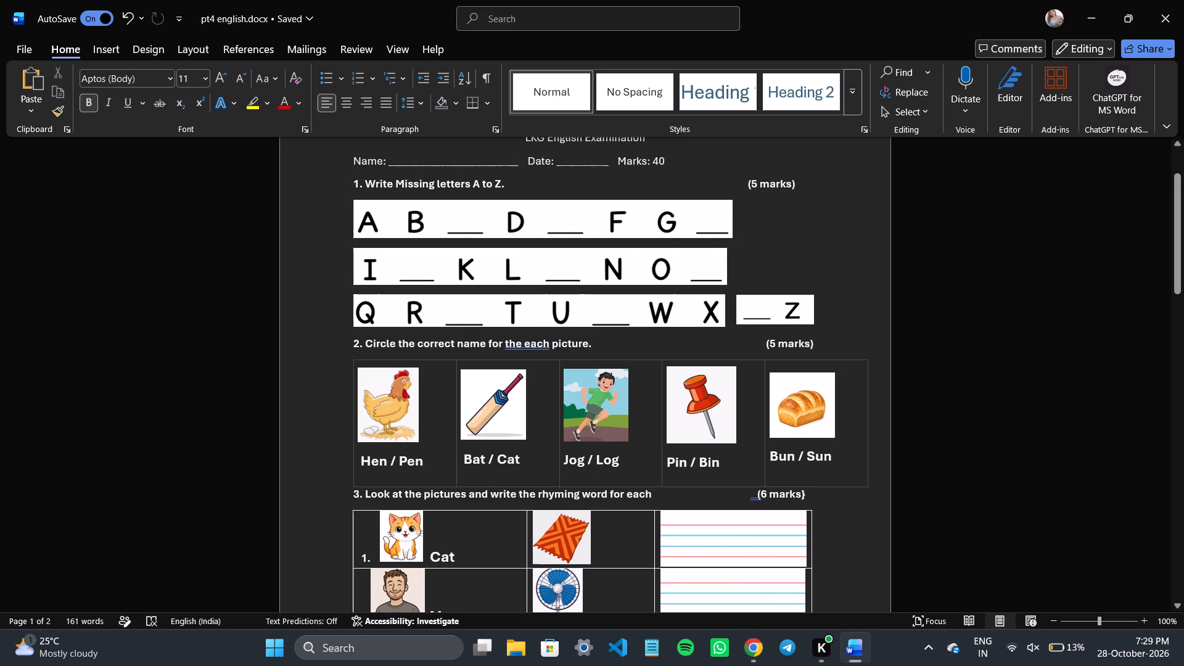
pyautogui.click(788, 303)
pyautogui.press('Delete')
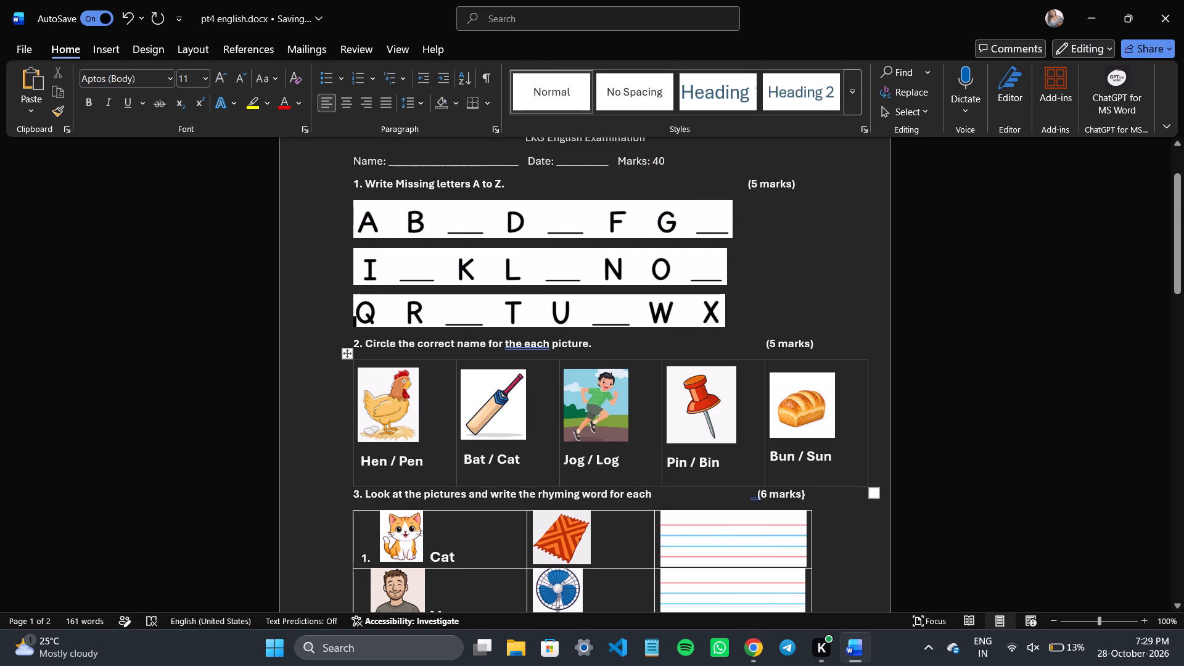
pyautogui.scroll(-1, 631, 398)
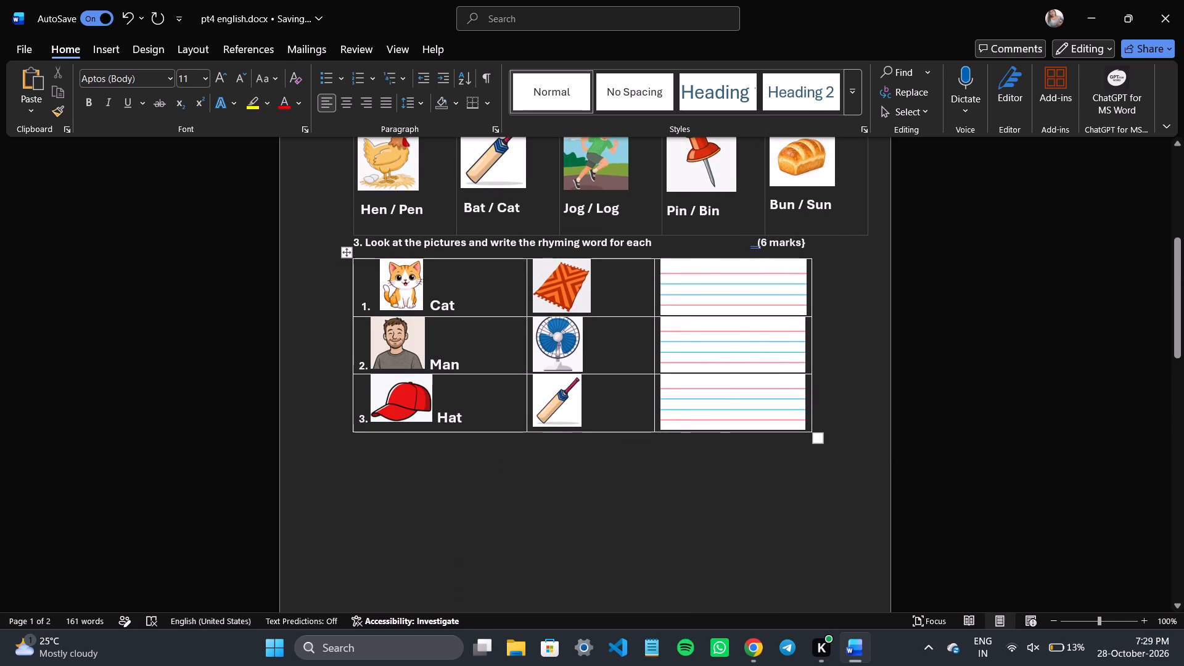
# In Chrome's missing-letters image results, shorten the query to "english missing worksheet" and run the search.
pyautogui.hotkey('alt', 'Tab')
pyautogui.click(442, 1)
pyautogui.press('super+p')
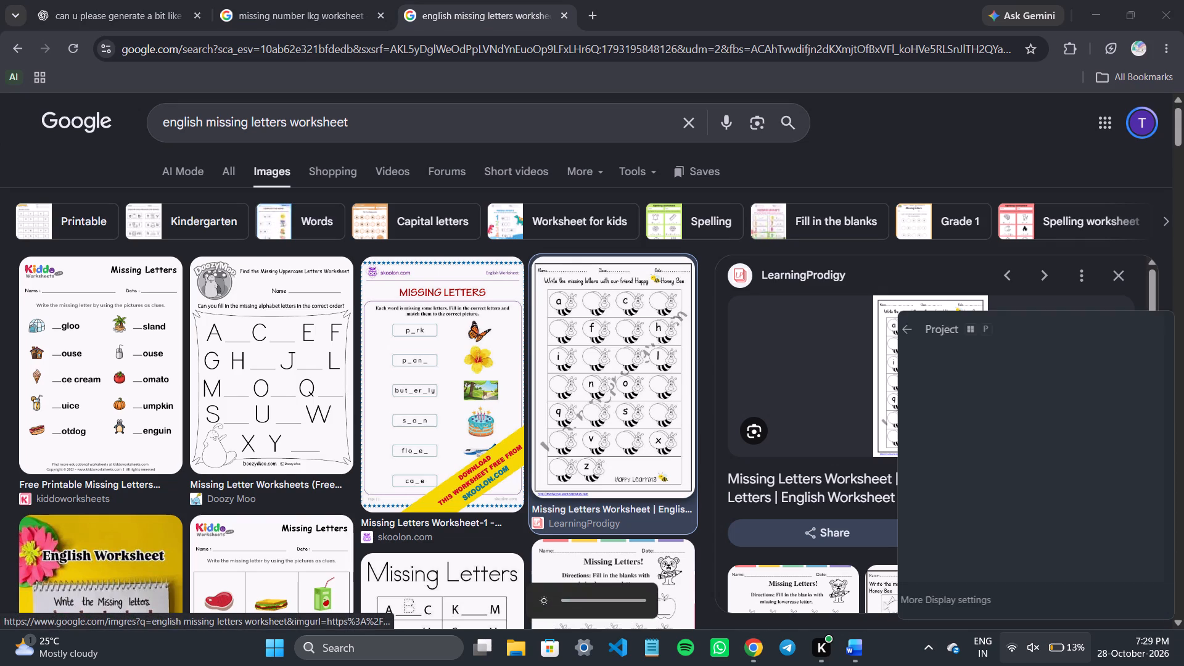
pyautogui.click(1032, 138)
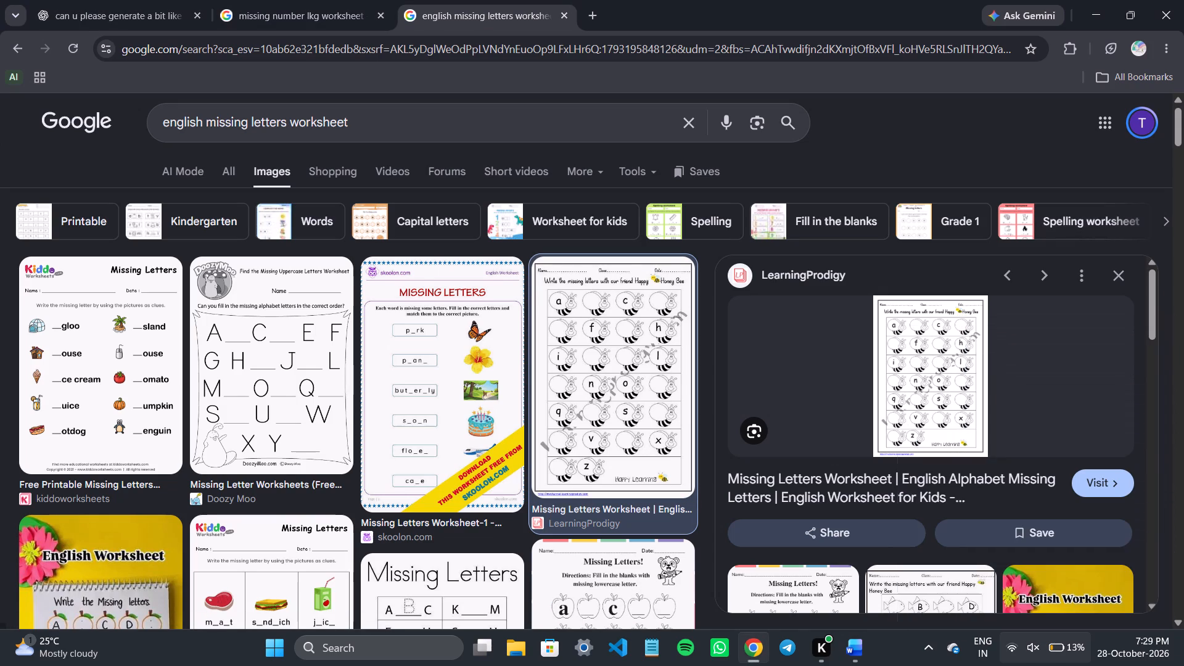
pyautogui.scroll(-3, 569, 451)
pyautogui.scroll(6, 569, 451)
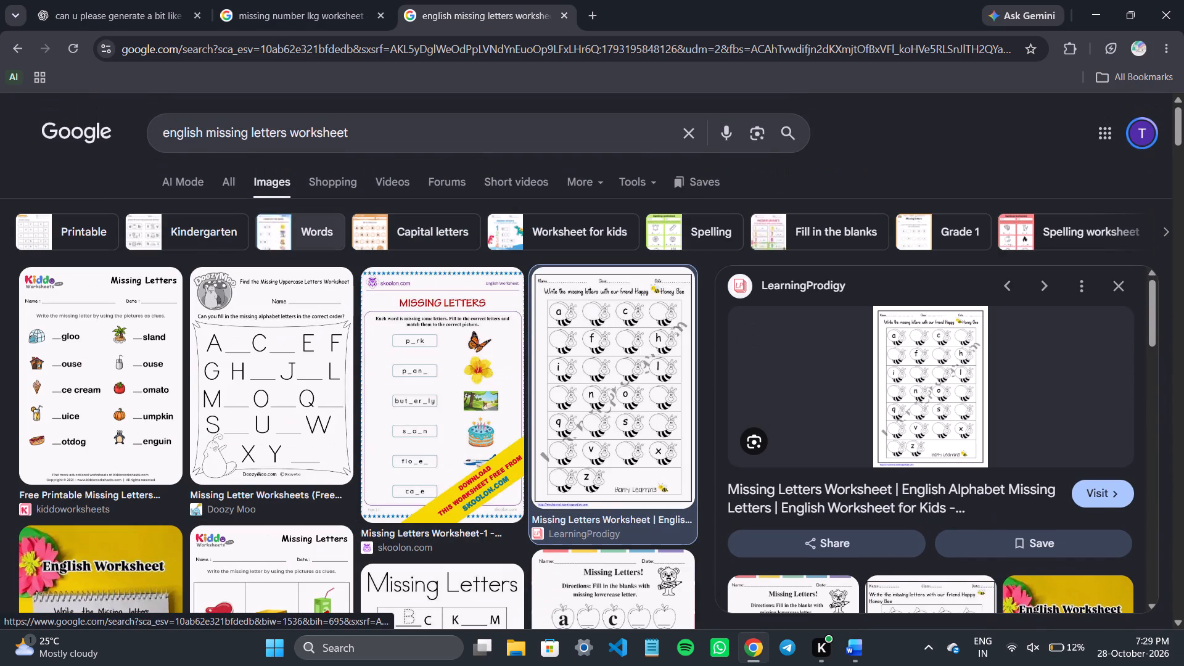
pyautogui.click(351, 128)
pyautogui.press('Left')
pyautogui.press('Left')
pyautogui.press('Left')
pyautogui.press('Left')
pyautogui.press('Left')
pyautogui.press('Left')
pyautogui.press('Left')
pyautogui.press('Left')
pyautogui.press('Left')
pyautogui.press('Left')
pyautogui.press('Left')
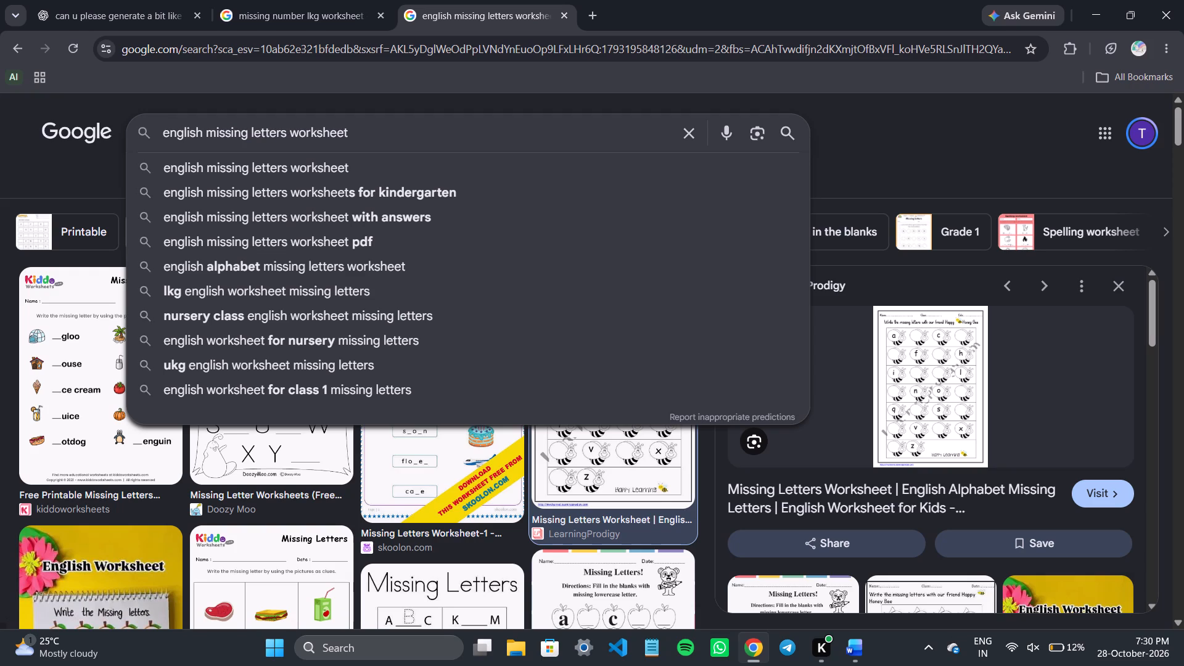
pyautogui.press('Right')
pyautogui.press('BackSpace')
pyautogui.press('BackSpace')
pyautogui.press('BackSpace')
pyautogui.press('BackSpace')
pyautogui.press('BackSpace')
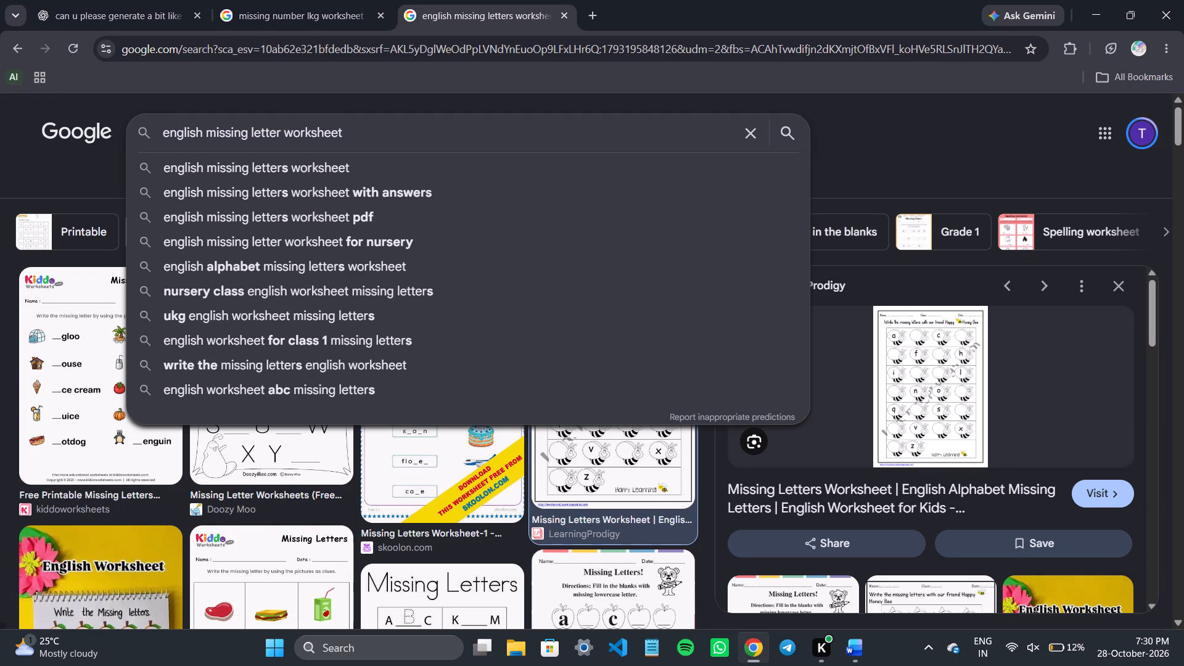
pyautogui.press('BackSpace')
pyautogui.press('BackSpace')
pyautogui.press('BackSpace')
pyautogui.press('Return')
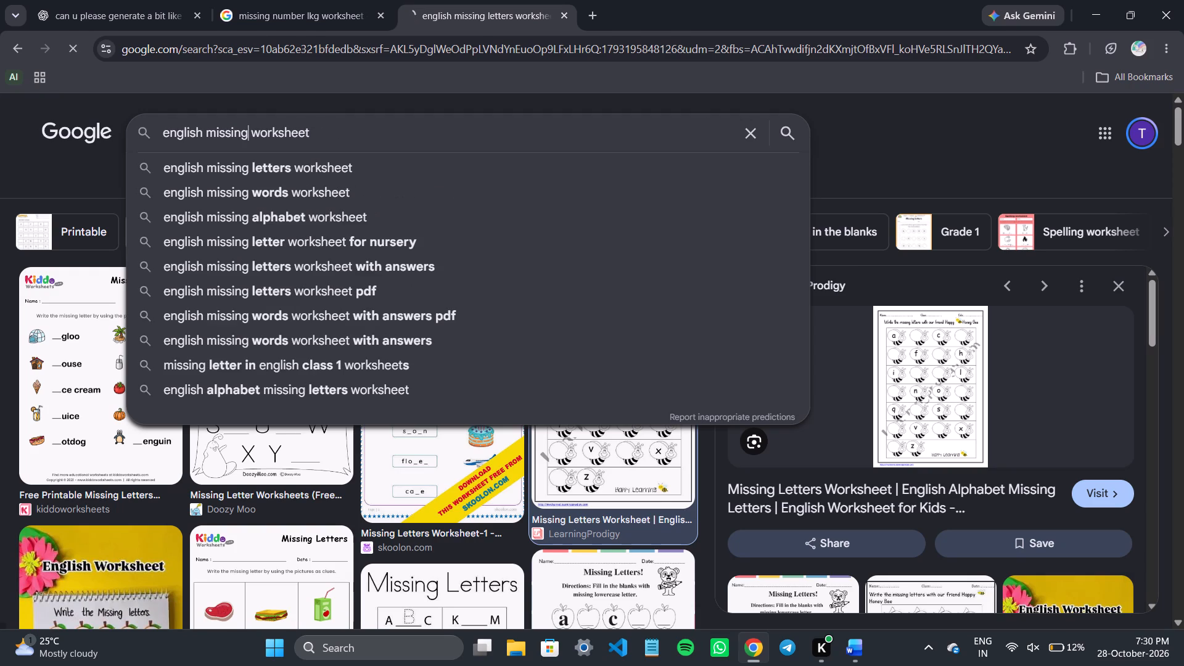
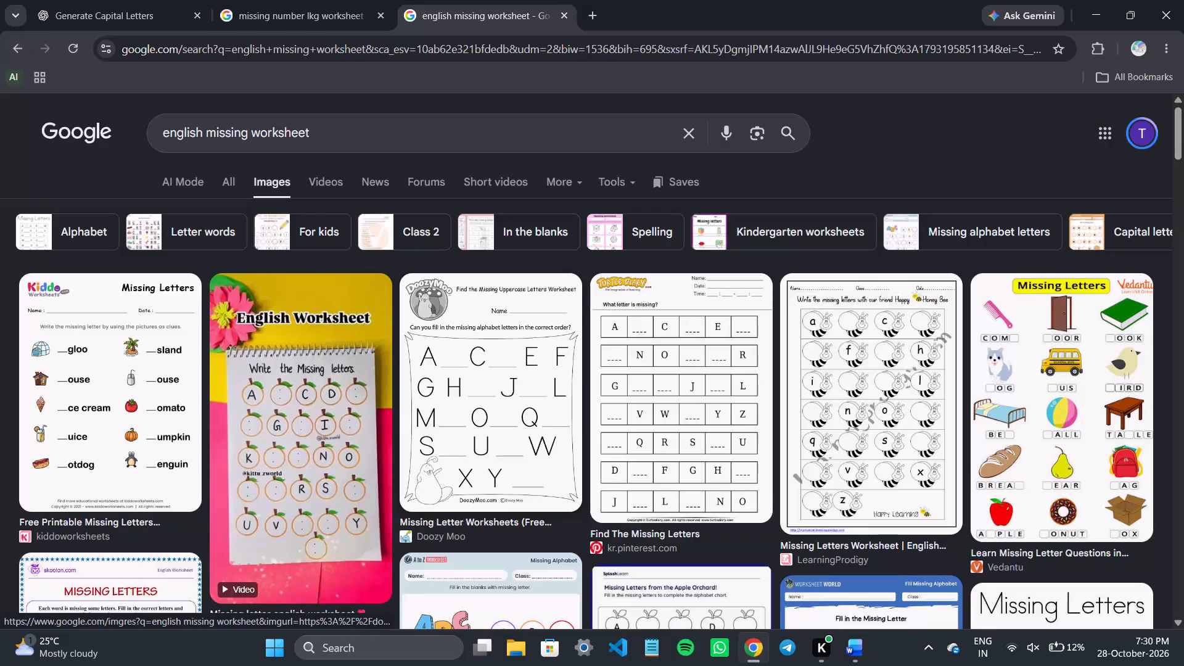
# Look through the "english missing worksheet" image results for missing-letter question ideas.
pyautogui.scroll(-2, 673, 451)
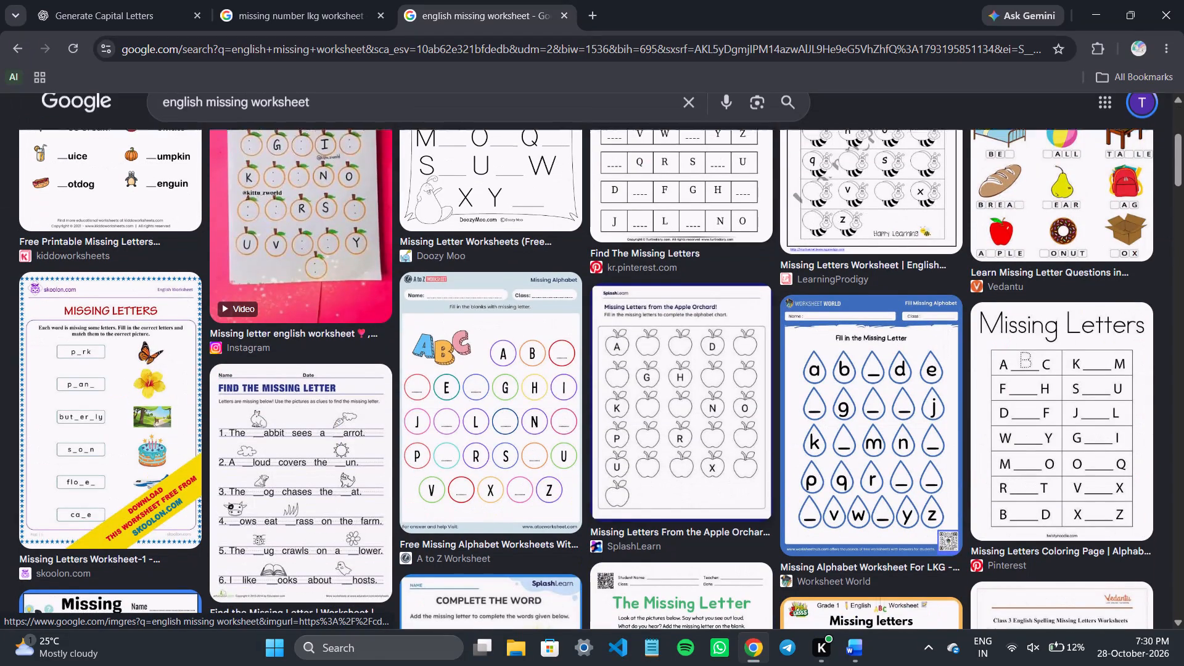
pyautogui.scroll(-3, 673, 451)
pyautogui.scroll(-3, 476, 343)
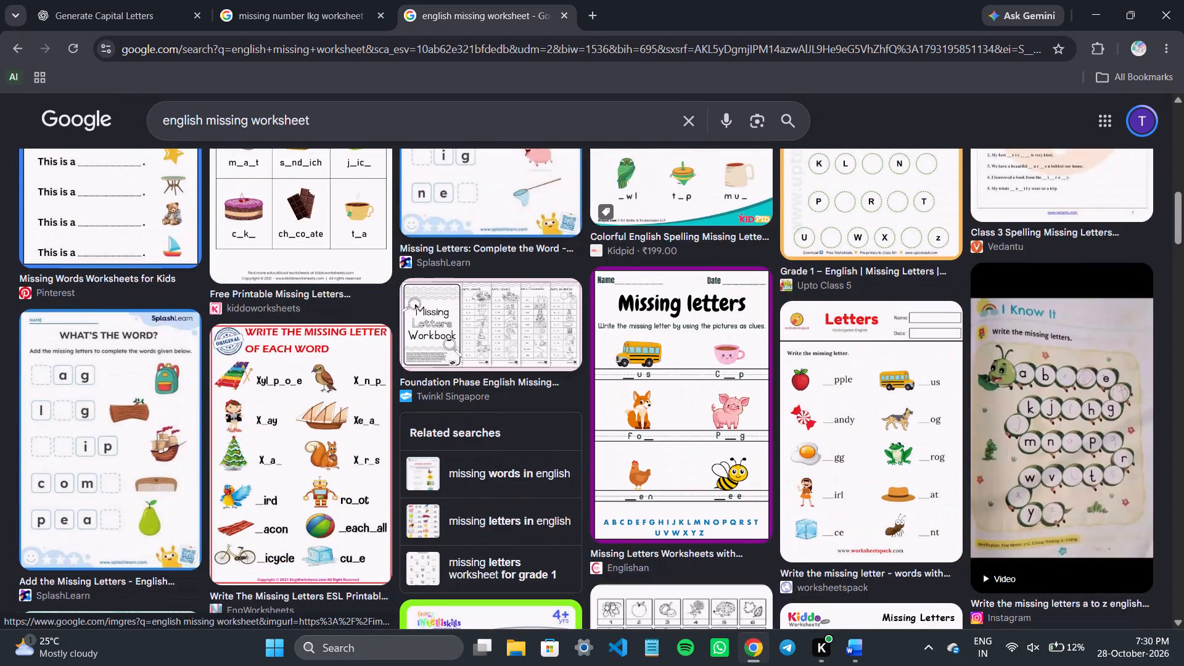
pyautogui.scroll(-5, 476, 343)
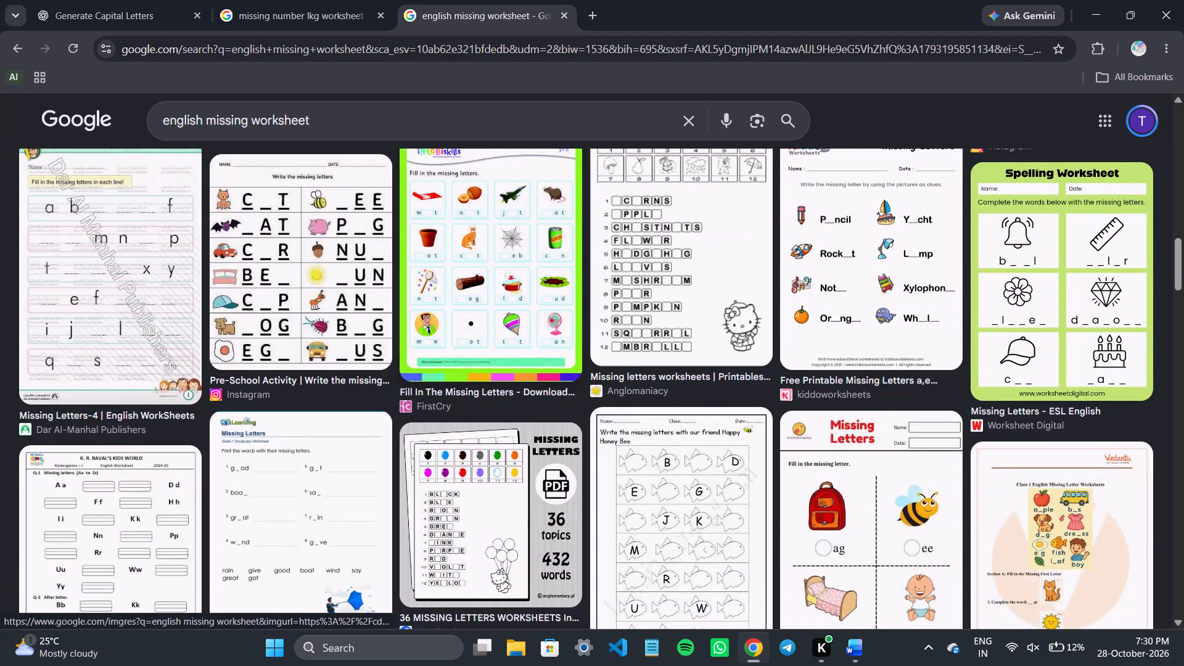
pyautogui.click(308, 1)
pyautogui.click(99, 0)
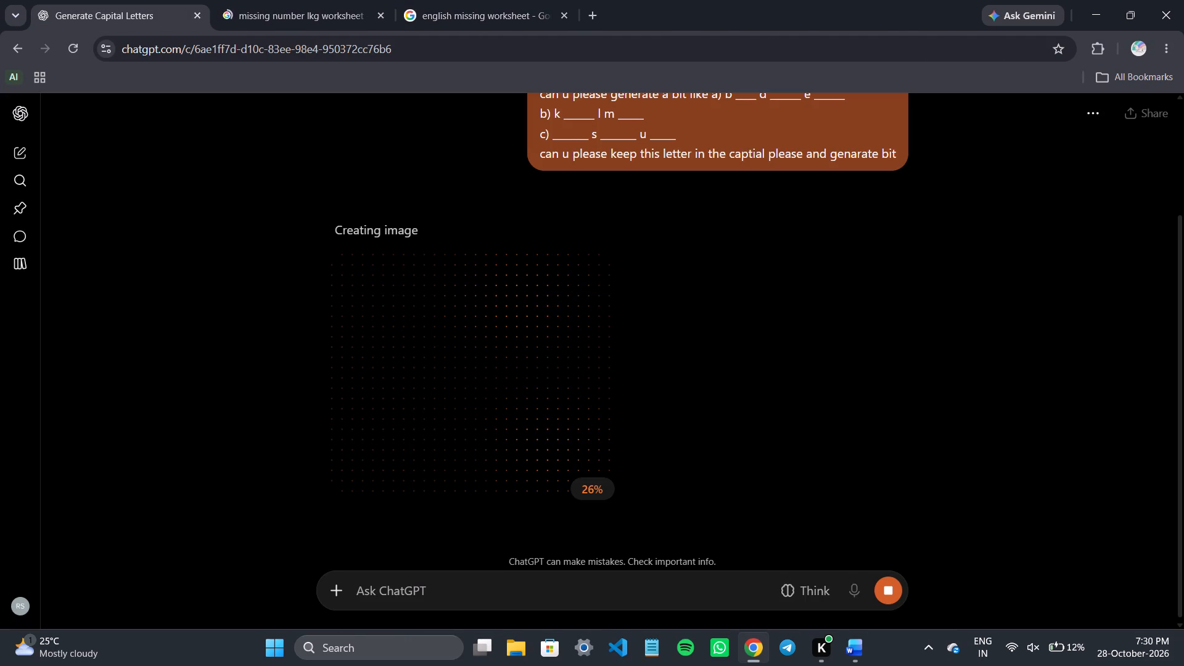
pyautogui.click(256, 6)
pyautogui.click(169, 0)
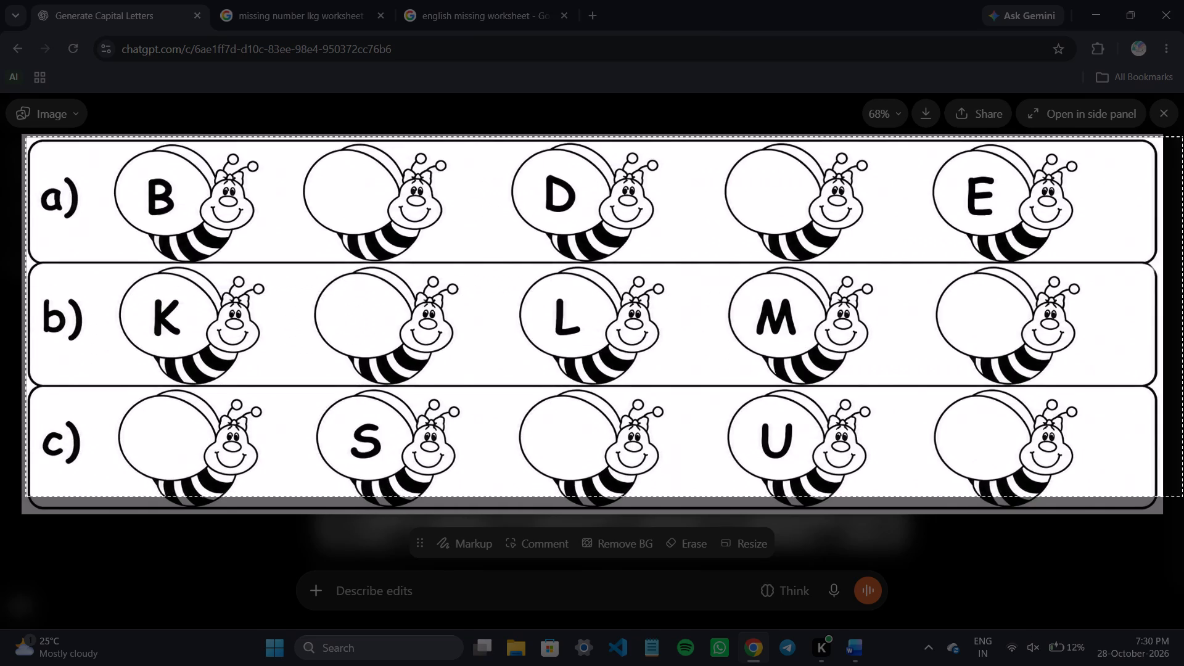
pyautogui.moveTo(1183, 497); pyautogui.dragTo(1162, 509)
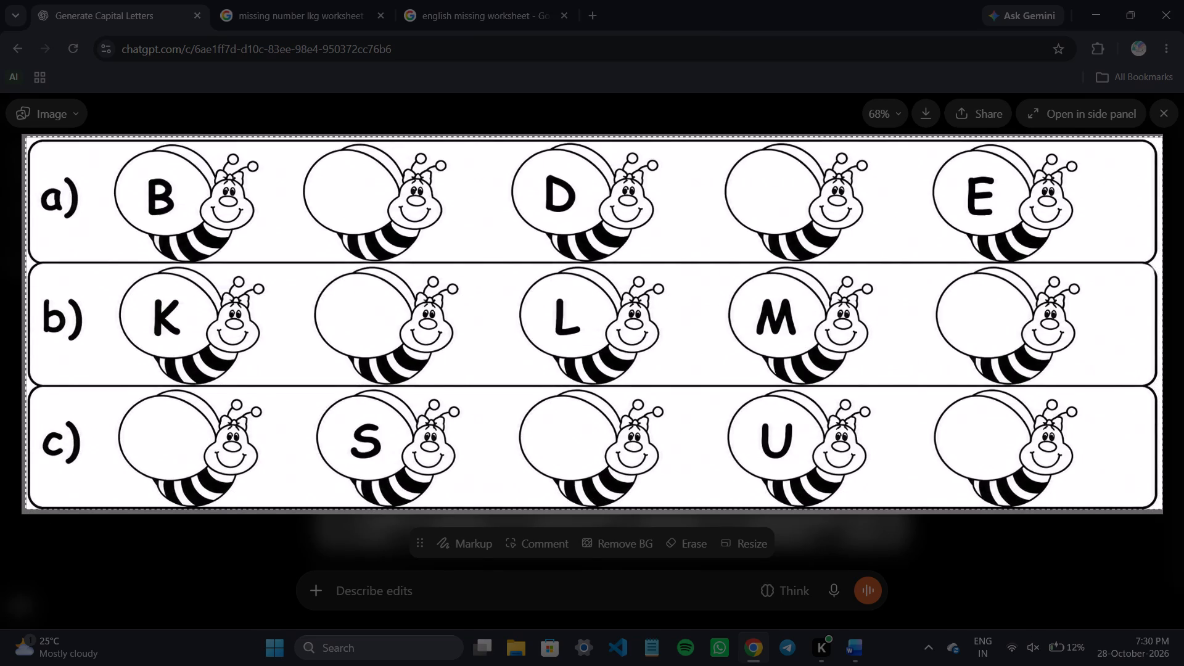
pyautogui.moveTo(1162, 509); pyautogui.dragTo(1161, 509)
pyautogui.moveTo(1161, 509); pyautogui.dragTo(1159, 512)
pyautogui.press('Escape')
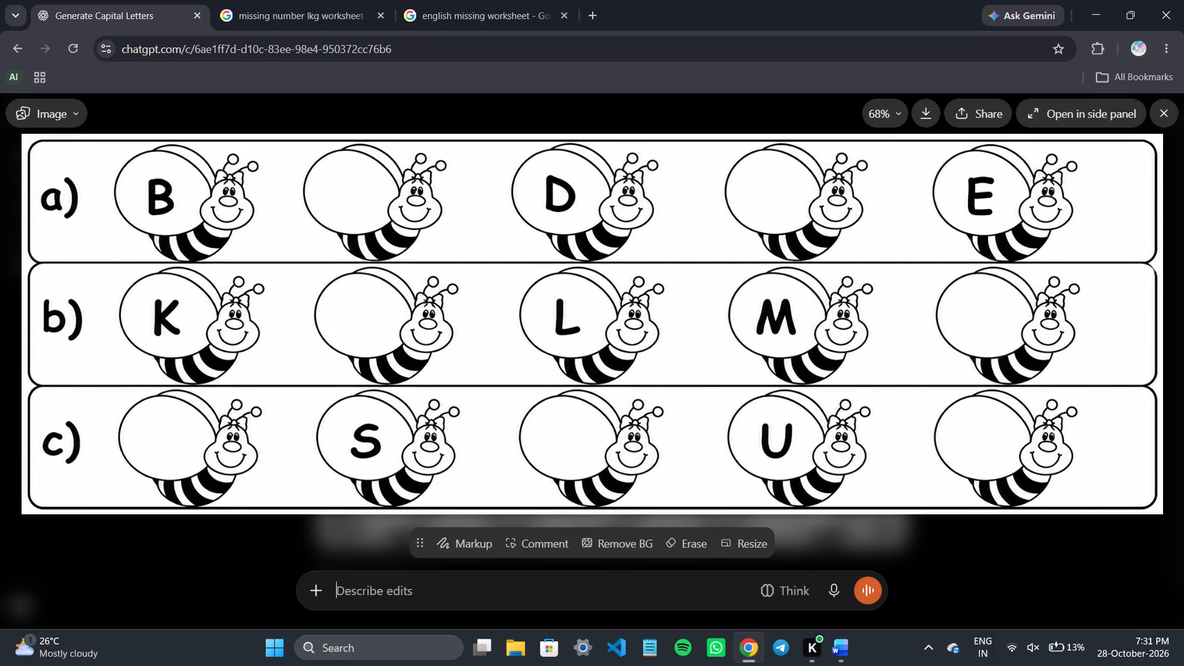
# In the Word exam paper, replace question 1's three letter-row images with the captured bee image.
pyautogui.hotkey('alt', 'Tab')
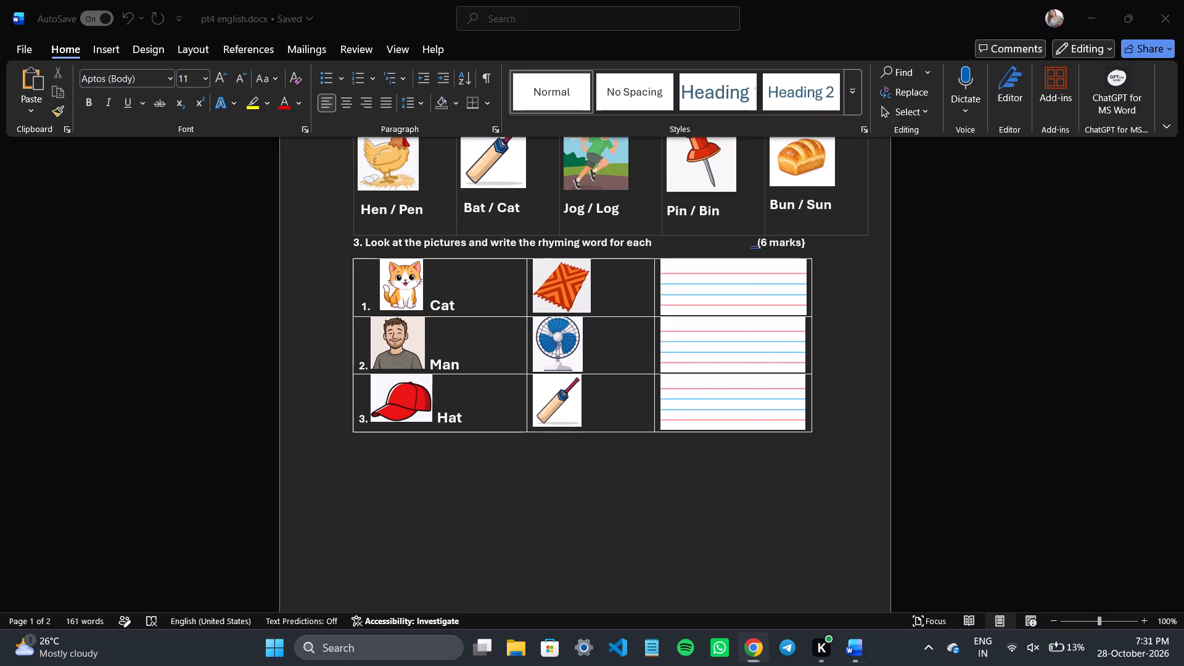
pyautogui.scroll(3, 659, 489)
pyautogui.scroll(3, 572, 395)
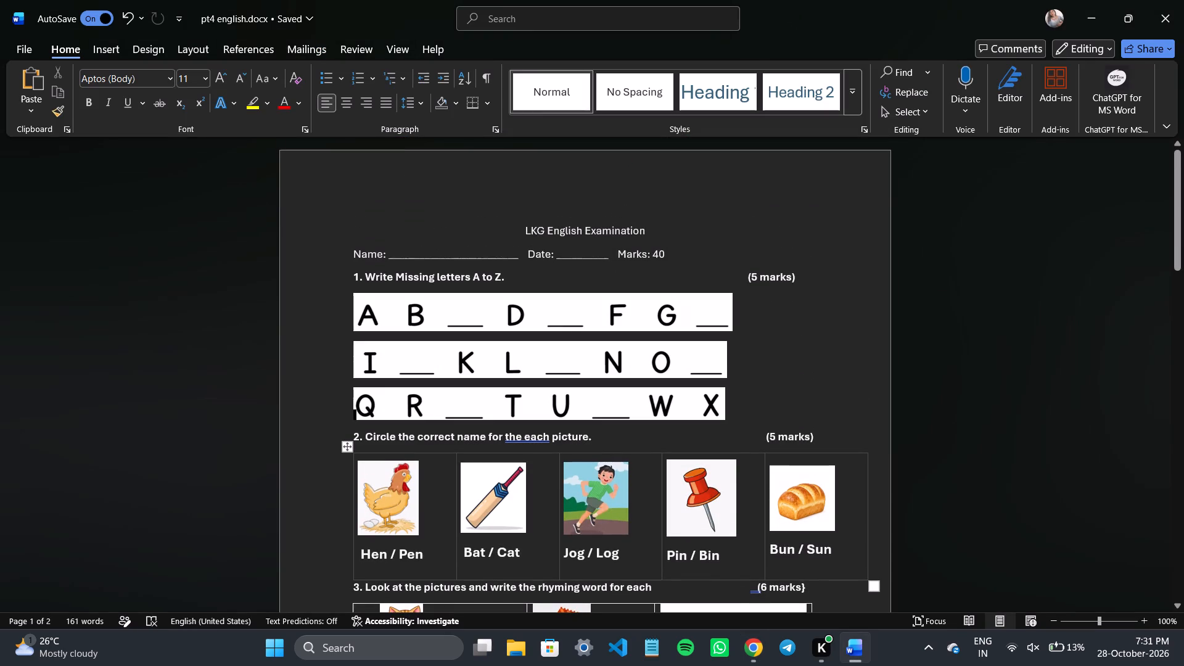
pyautogui.click(643, 403)
pyautogui.press('Delete')
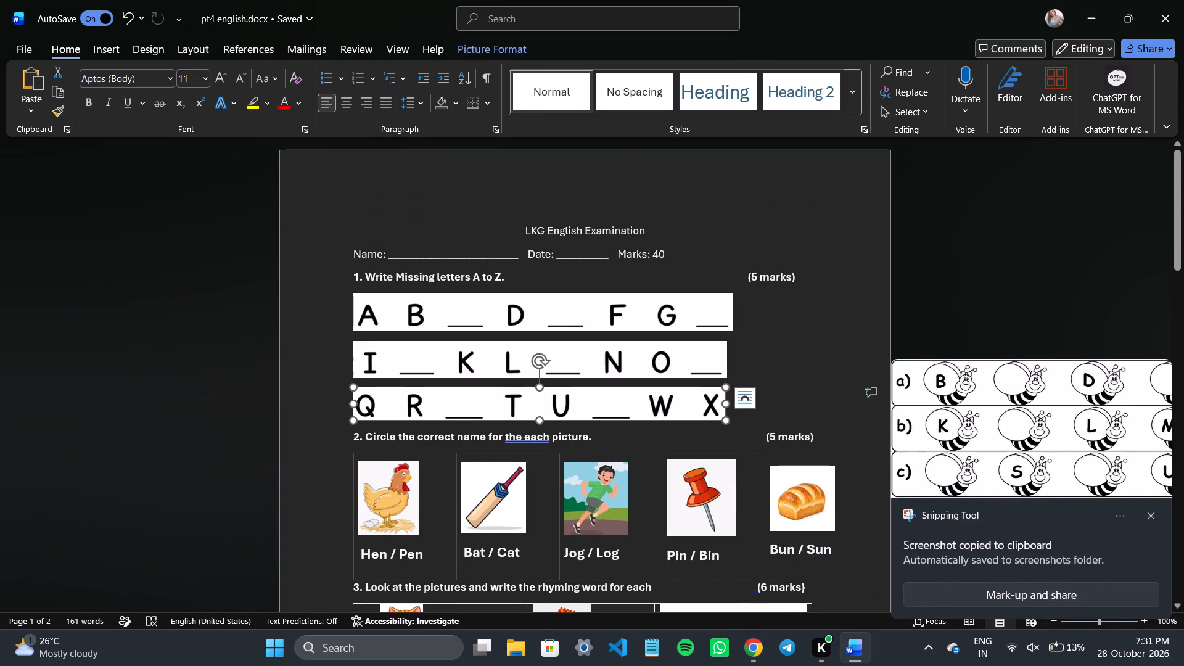
pyautogui.click(673, 357)
pyautogui.press('Delete')
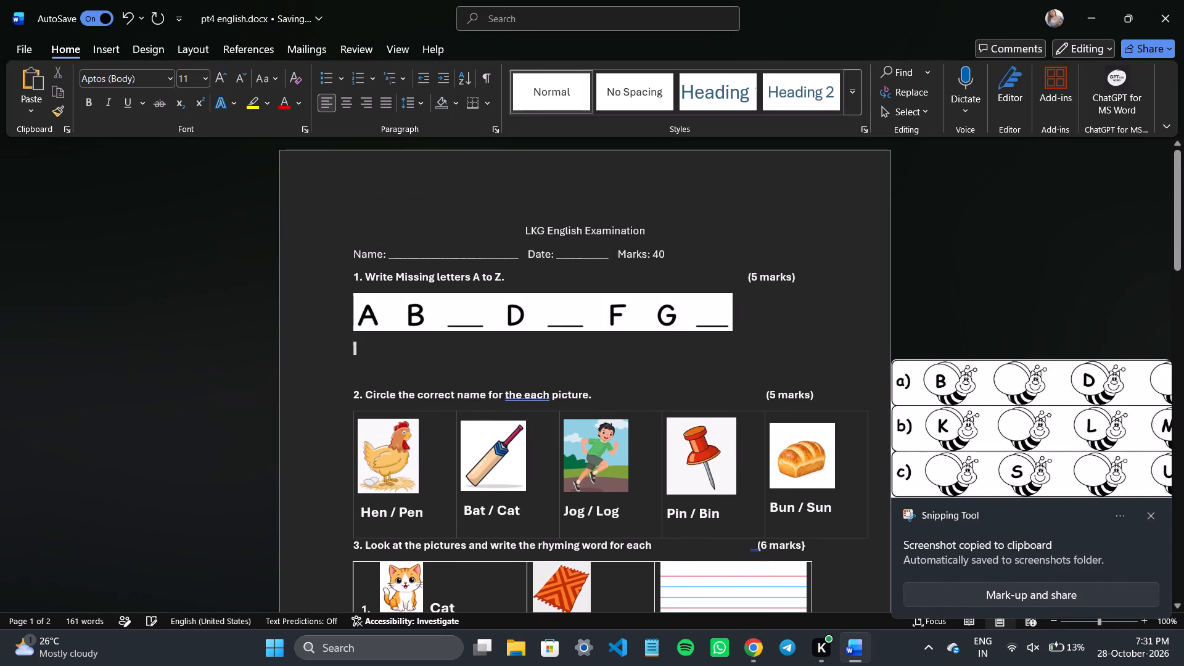
pyautogui.click(715, 317)
pyautogui.press('BackSpace')
pyautogui.hotkey('ctrl', 'v')
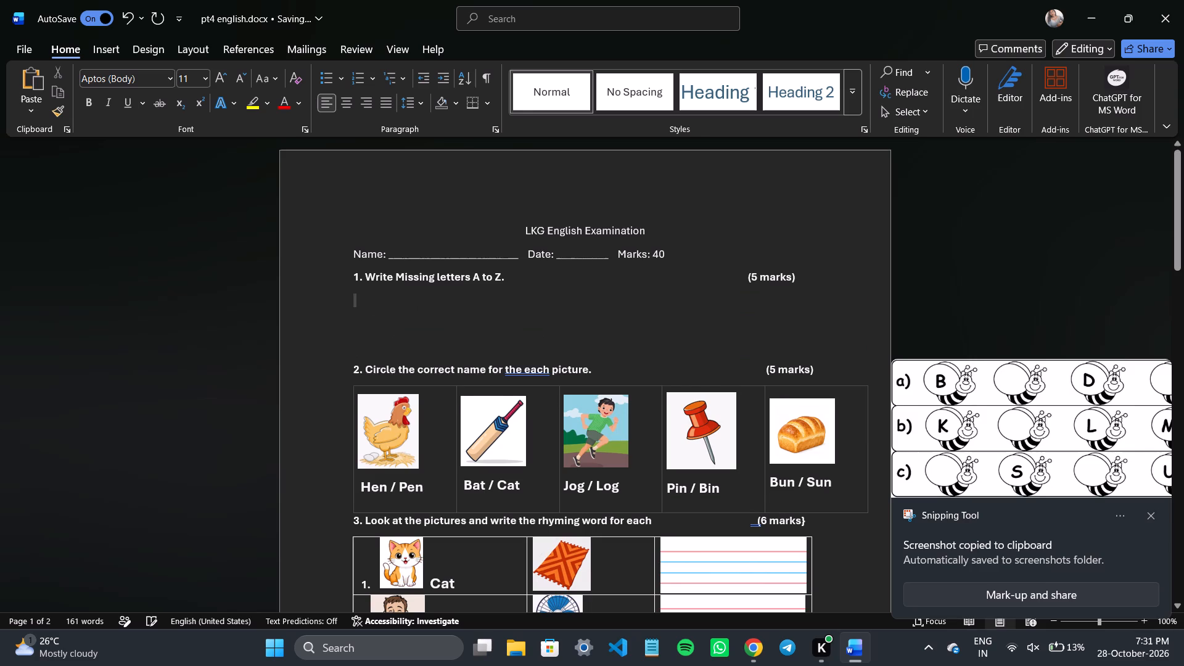
# Resize the bee image in question 1, reducing its height slightly and stretching it a little wider than the text column.
pyautogui.click(720, 383)
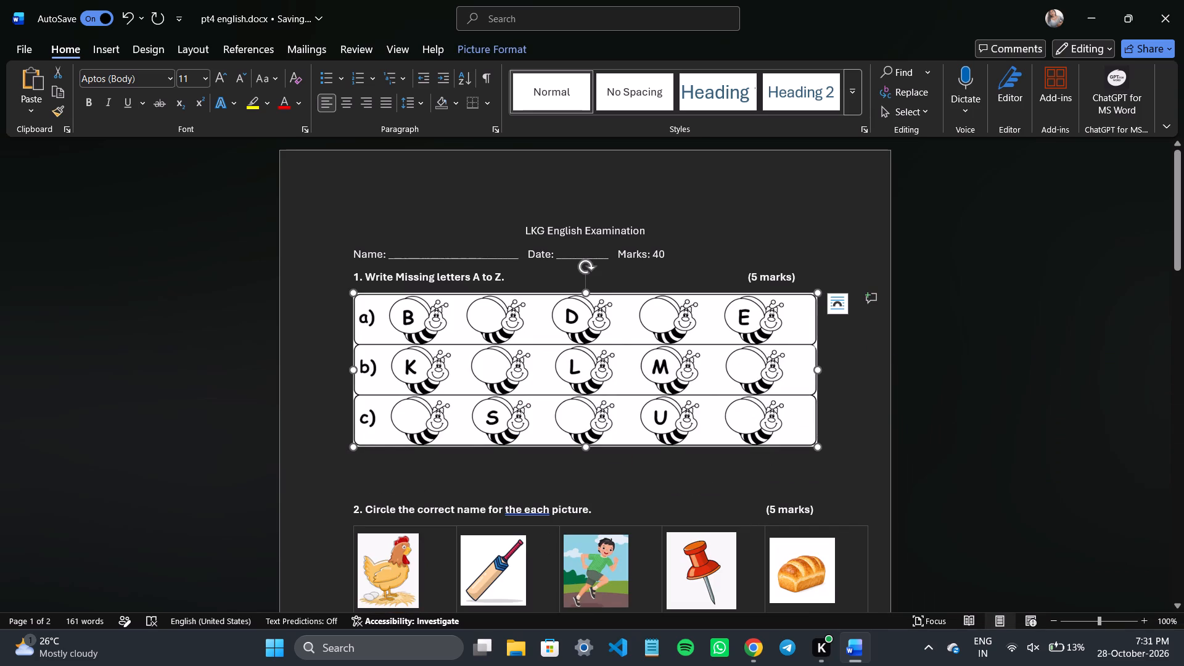
pyautogui.moveTo(816, 446); pyautogui.dragTo(792, 429)
pyautogui.click(792, 429)
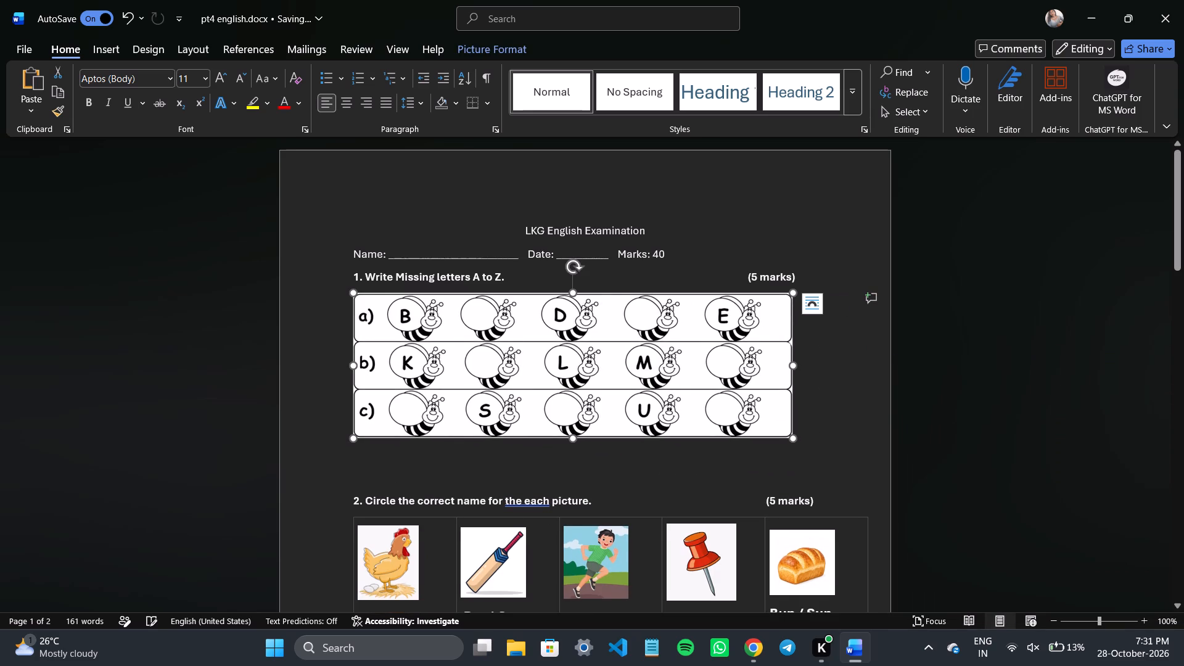
pyautogui.moveTo(794, 363); pyautogui.dragTo(828, 361)
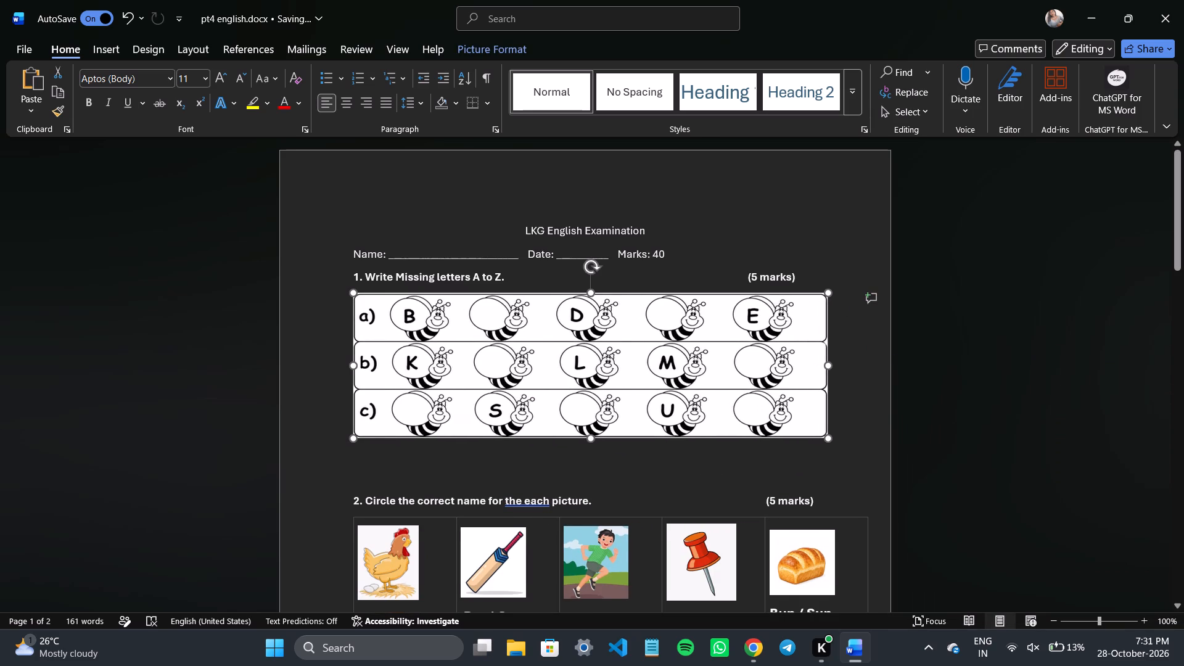
pyautogui.click(828, 361)
# Remove the blank lines between the bee image and the question 2 heading.
pyautogui.click(569, 482)
pyautogui.press('BackSpace')
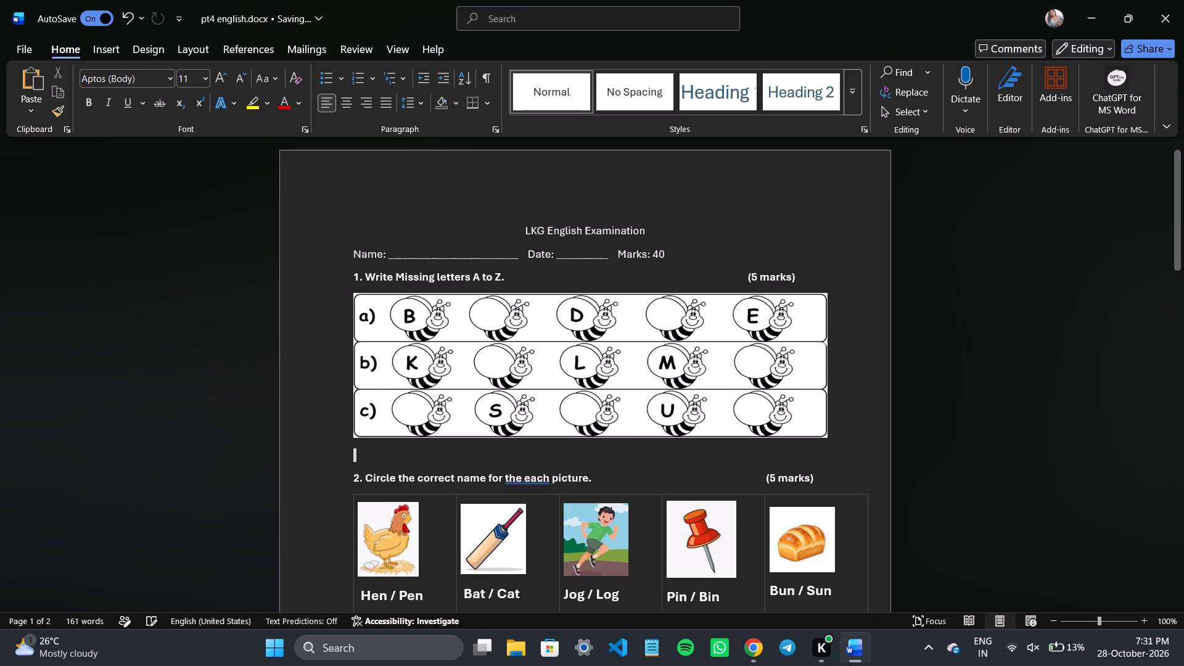
pyautogui.press('BackSpace')
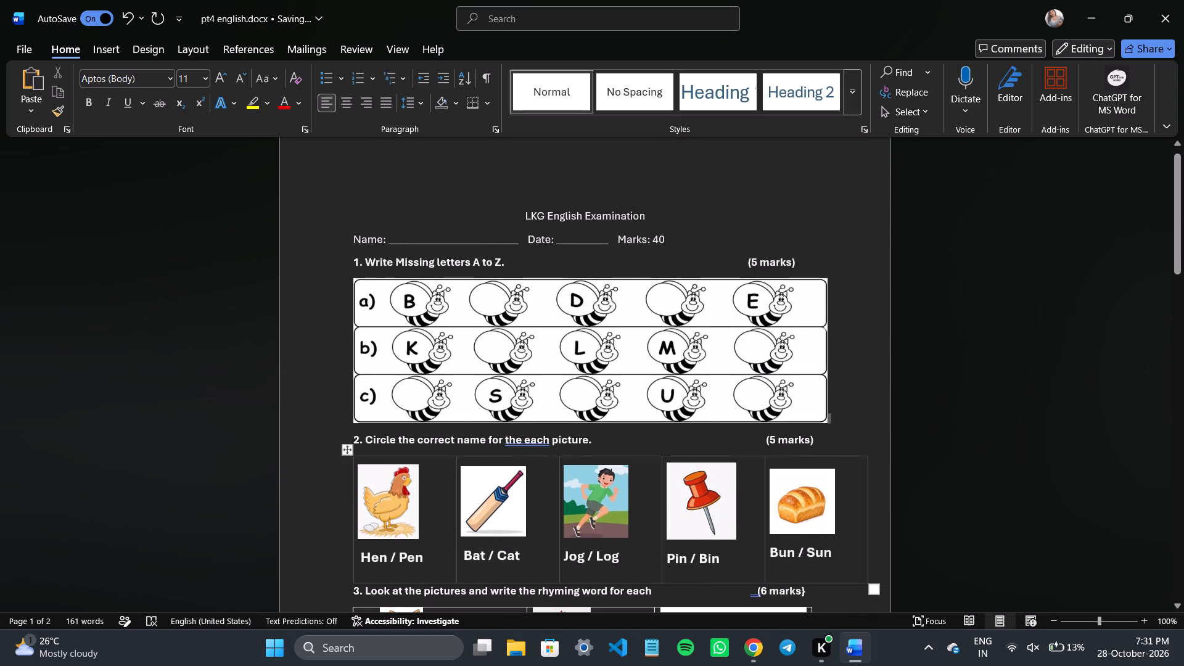
# Correct the flagged wording "the each" to "each" in the question 2 heading.
pyautogui.click(527, 442)
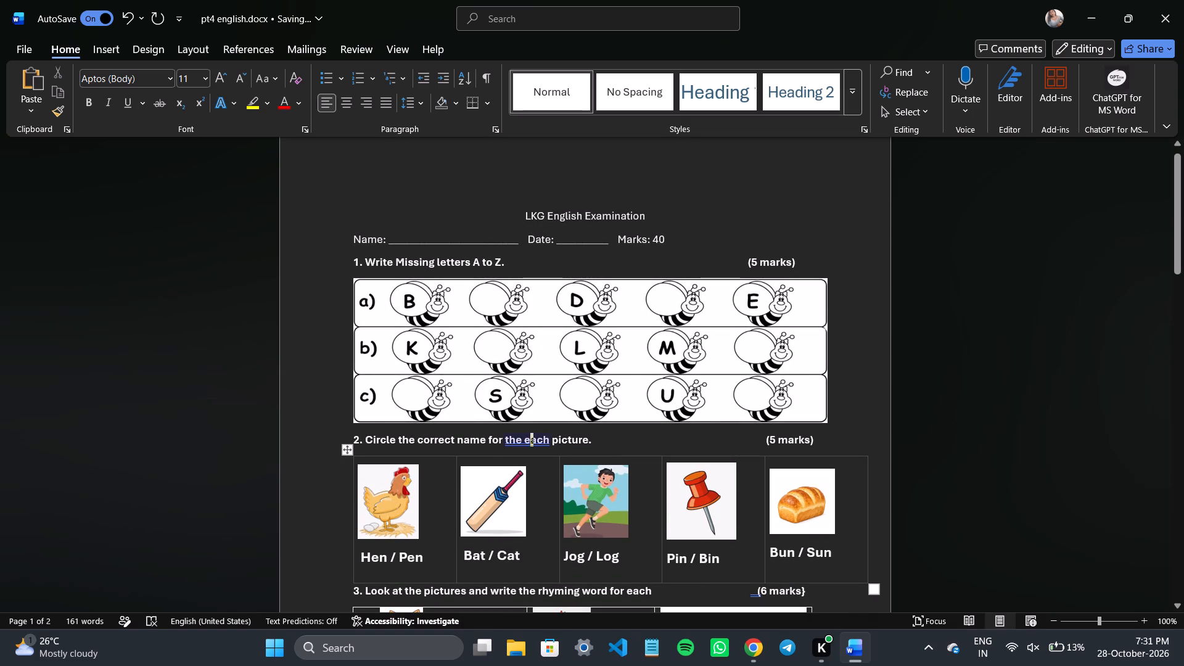
pyautogui.click(534, 495)
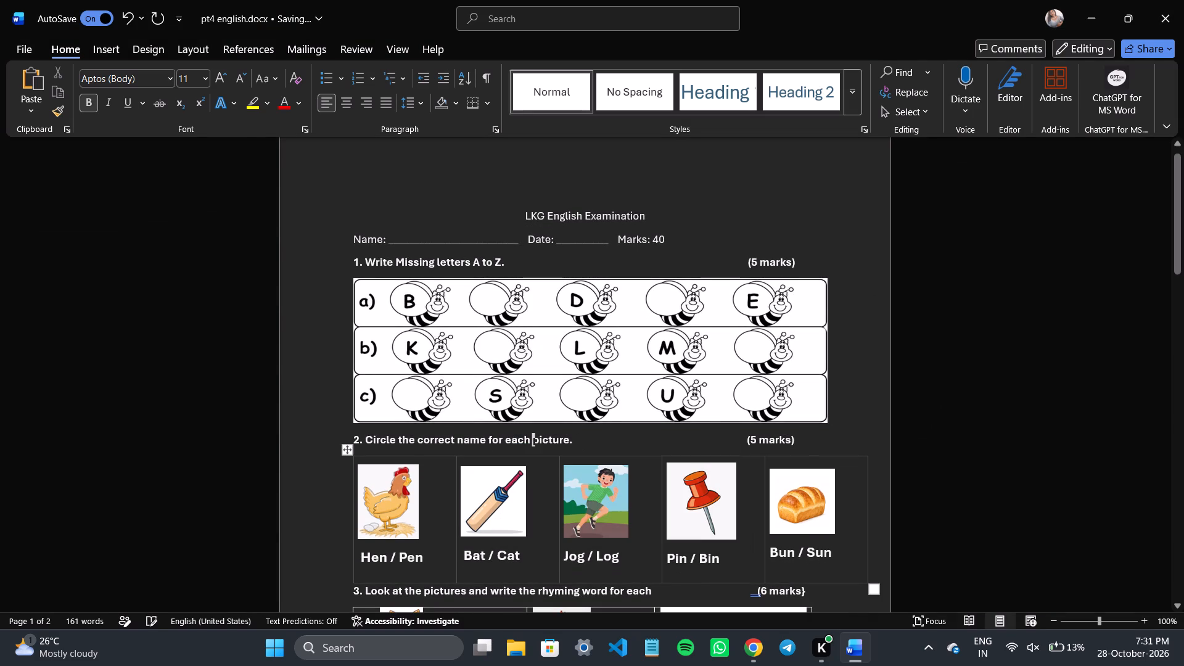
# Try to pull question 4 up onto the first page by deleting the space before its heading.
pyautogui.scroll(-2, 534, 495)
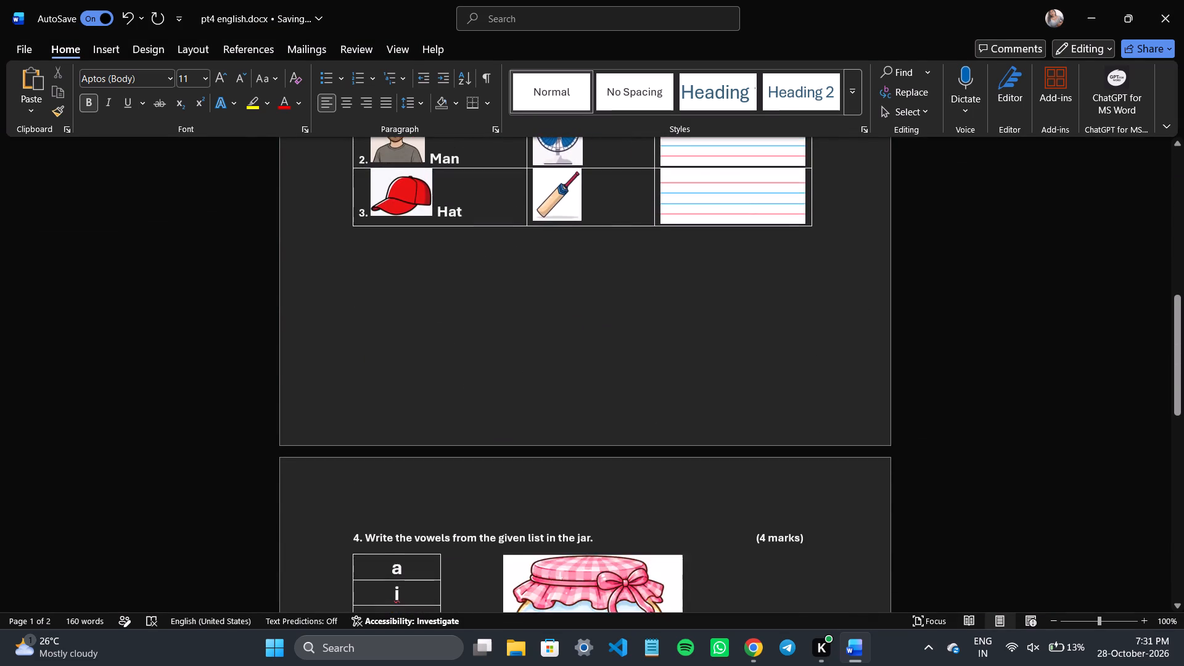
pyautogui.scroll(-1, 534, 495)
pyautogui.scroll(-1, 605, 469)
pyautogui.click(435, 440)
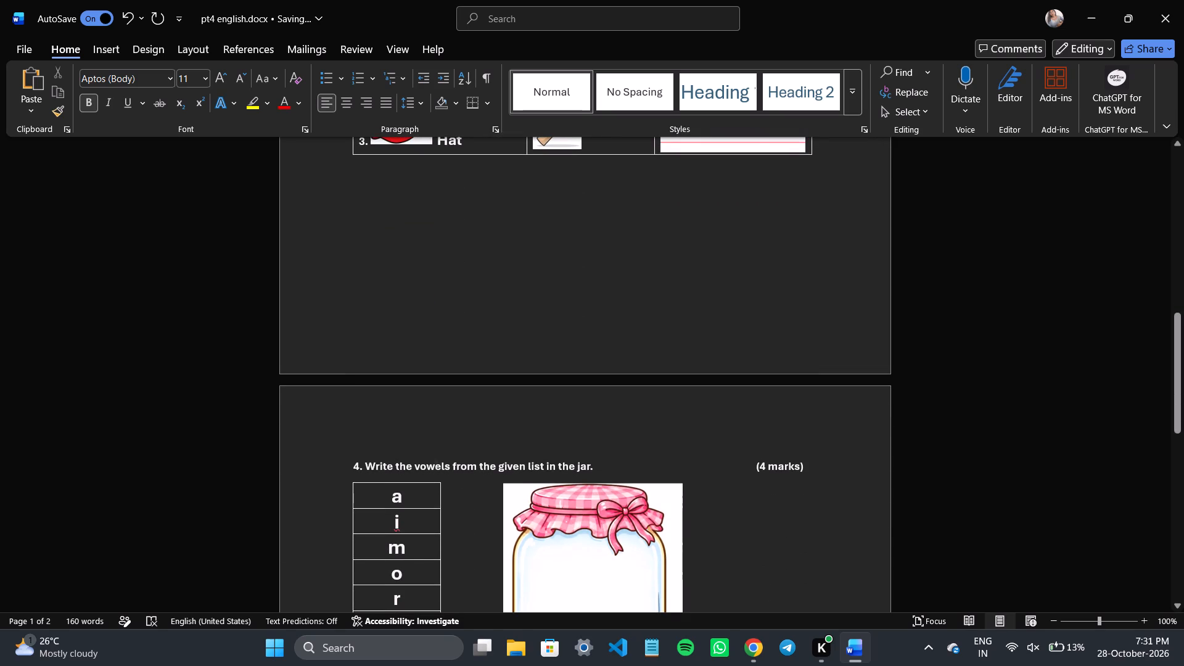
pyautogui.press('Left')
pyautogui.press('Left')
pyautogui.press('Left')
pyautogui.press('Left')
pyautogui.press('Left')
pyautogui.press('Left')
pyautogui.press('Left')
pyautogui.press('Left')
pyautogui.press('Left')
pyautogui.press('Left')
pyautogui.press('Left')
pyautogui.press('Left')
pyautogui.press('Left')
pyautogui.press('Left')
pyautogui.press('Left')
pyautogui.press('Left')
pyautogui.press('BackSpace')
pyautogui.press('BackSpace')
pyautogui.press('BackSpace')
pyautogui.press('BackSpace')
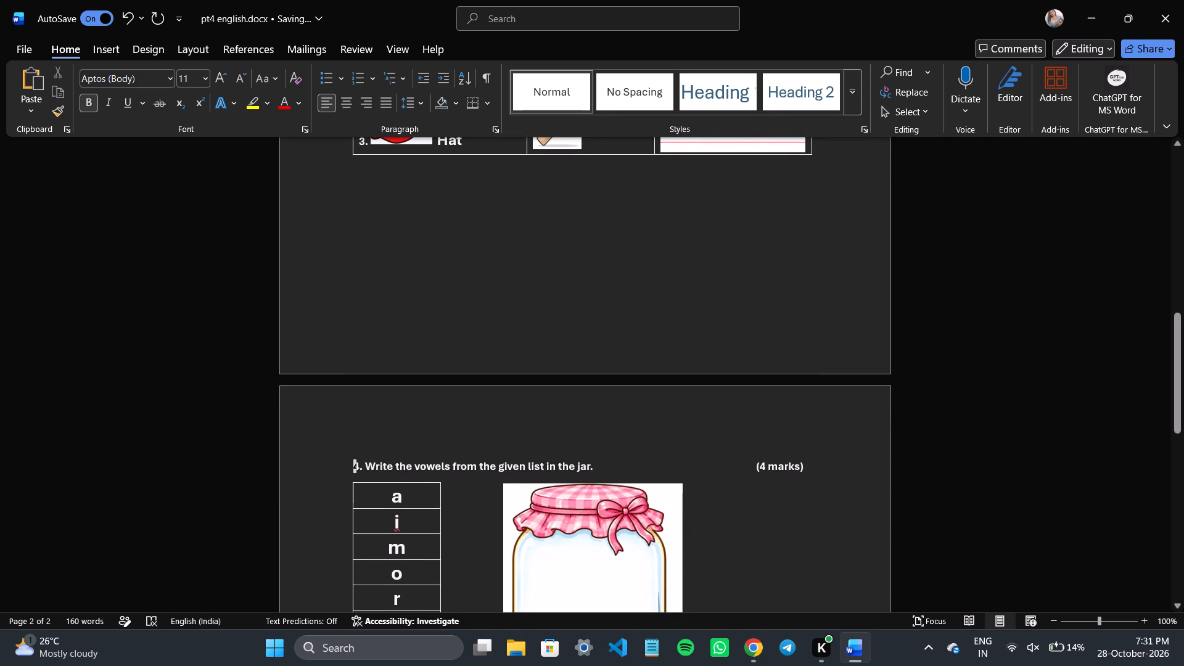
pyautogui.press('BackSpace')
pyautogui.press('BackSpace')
# Change the marks for question 1 to 6.
pyautogui.scroll(1, 435, 440)
pyautogui.scroll(1, 569, 413)
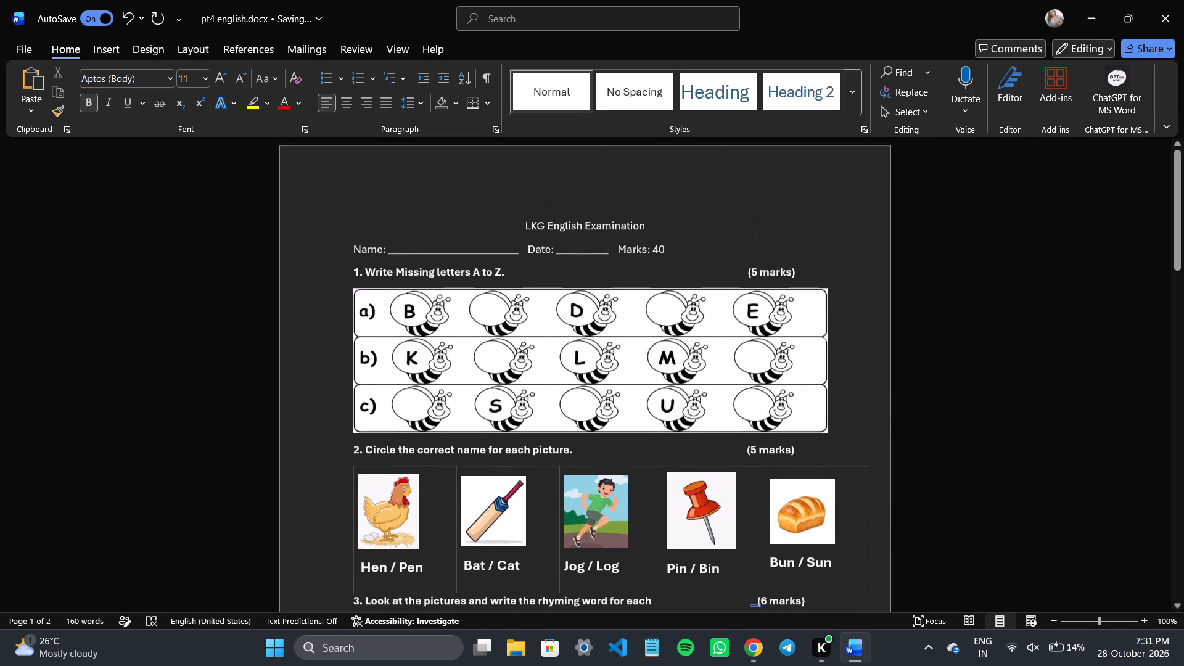
pyautogui.click(756, 272)
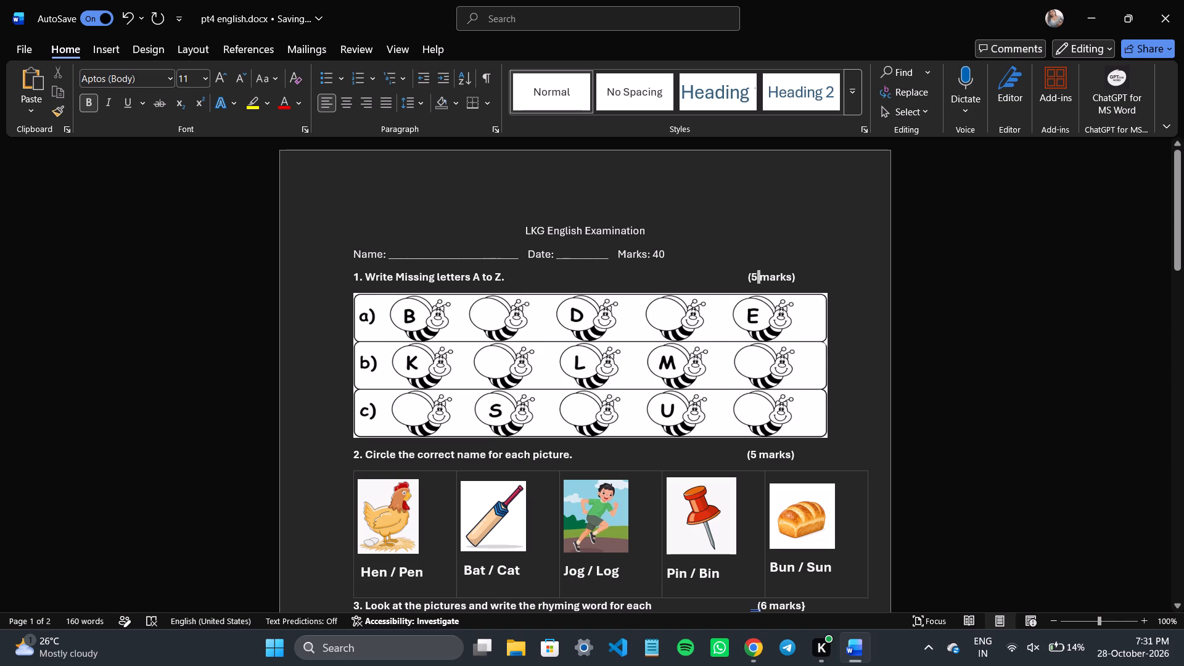
pyautogui.press('BackSpace')
pyautogui.press('6')
# Switch to File Explorer and open pt4 english.docx from the Documents folder.
pyautogui.hotkey('alt', 'Tab')
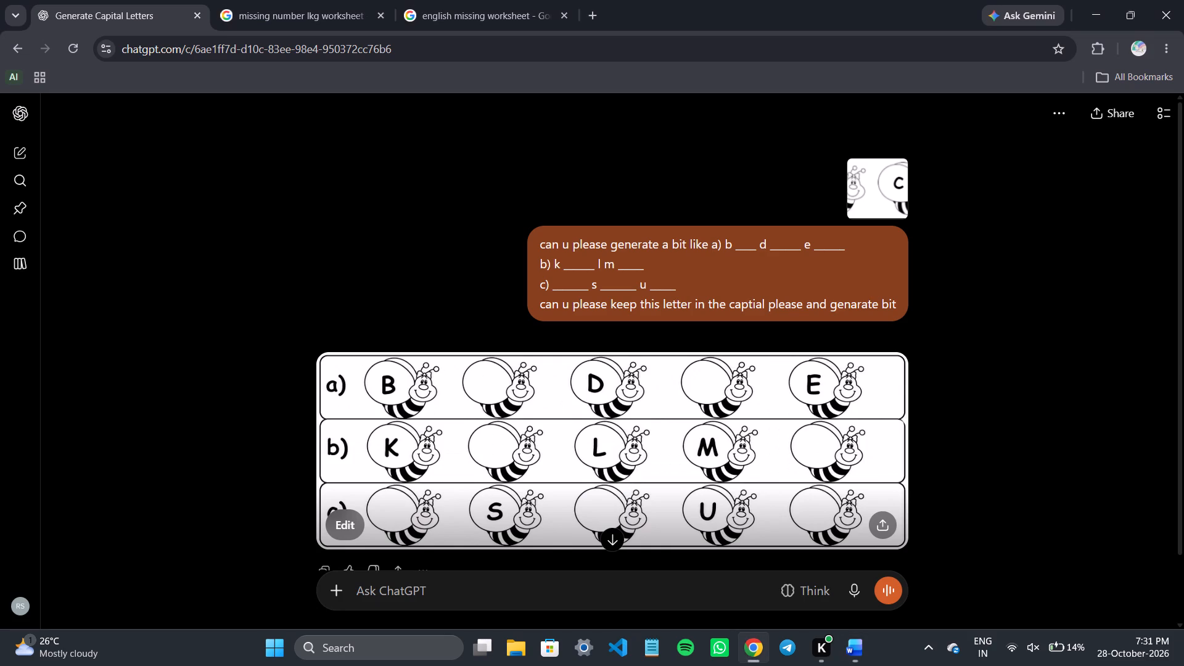
pyautogui.hotkey('alt', 'Tab')
pyautogui.click(522, 659)
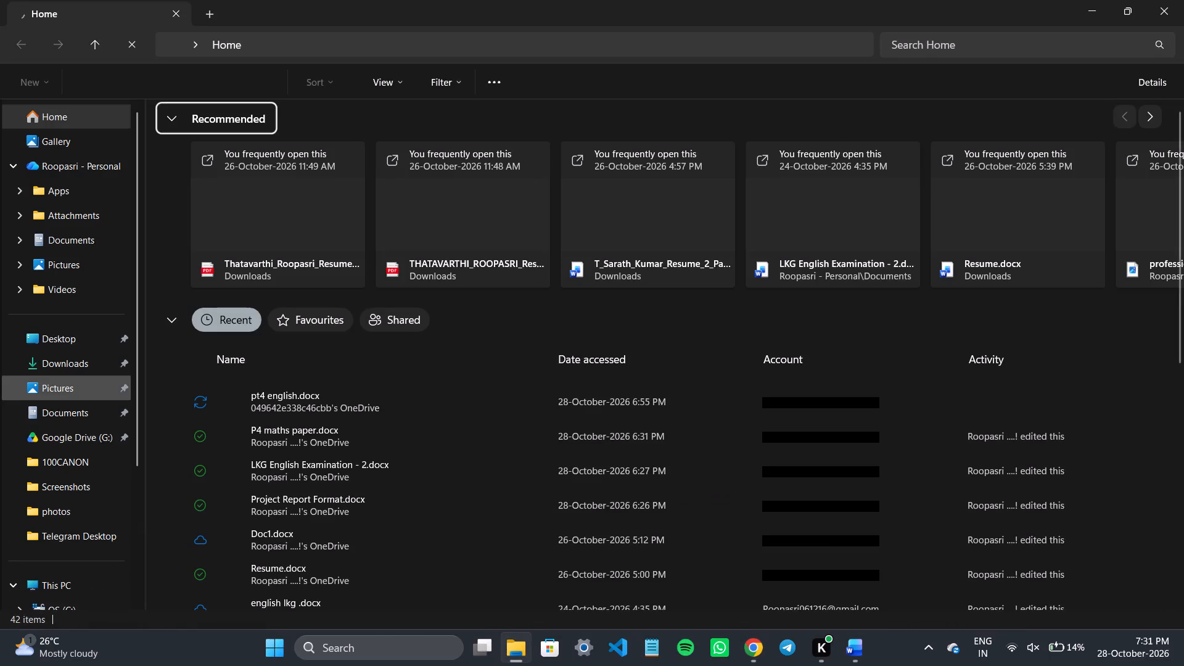
pyautogui.click(86, 337)
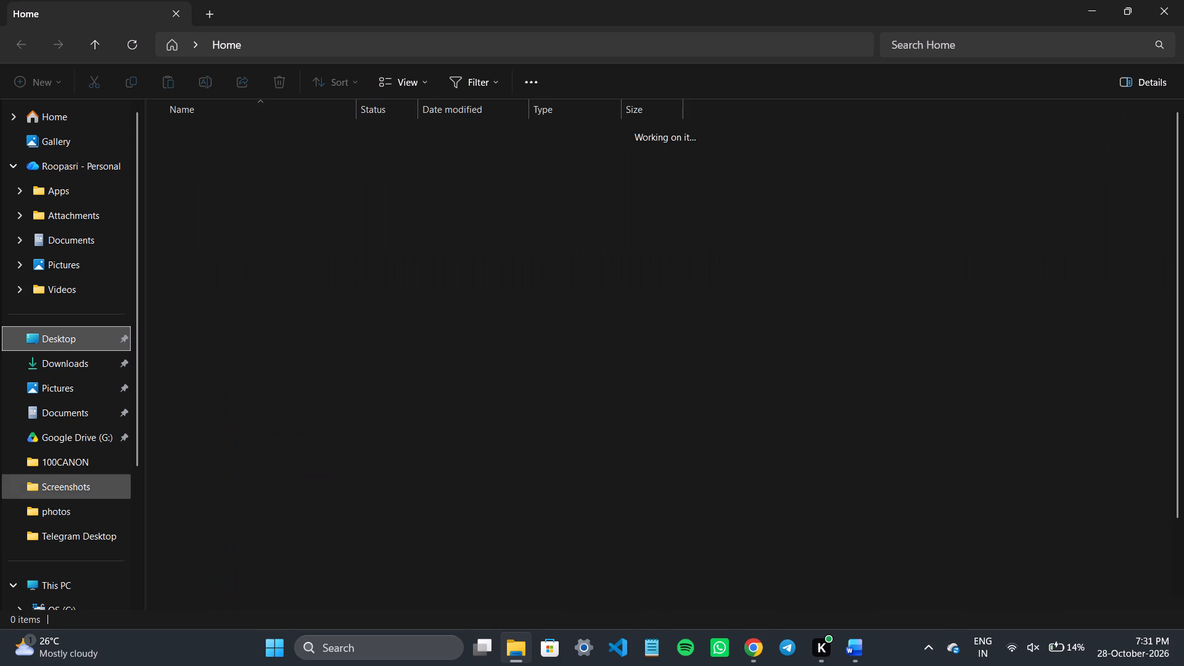
pyautogui.click(86, 406)
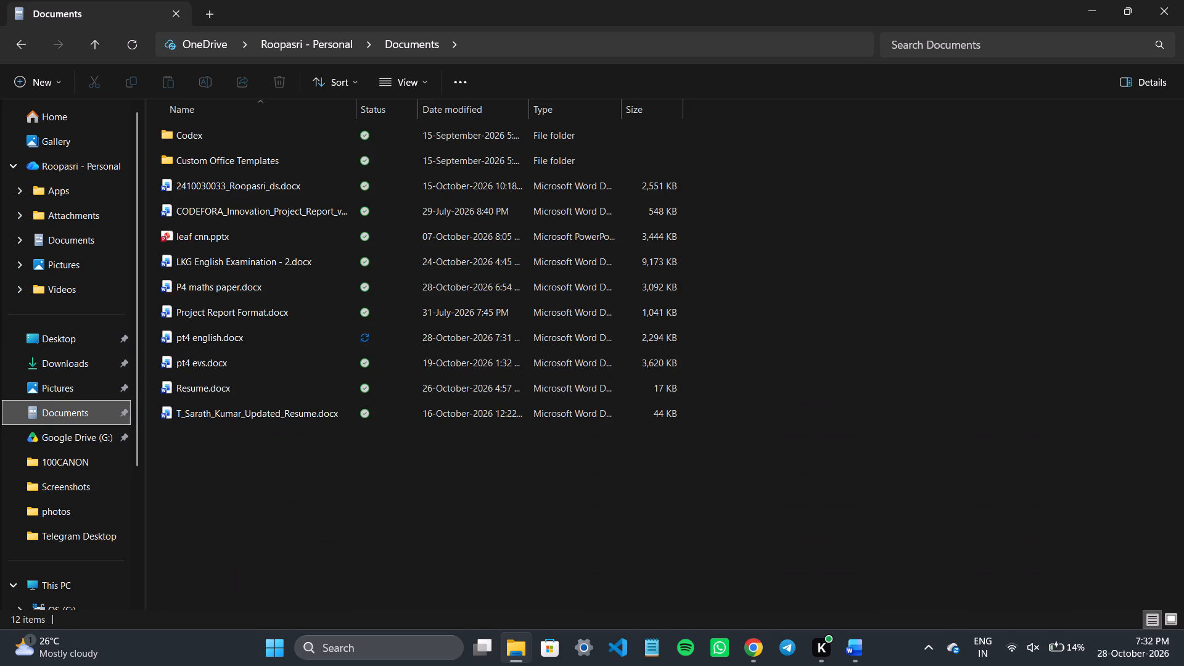
pyautogui.doubleClick(242, 341)
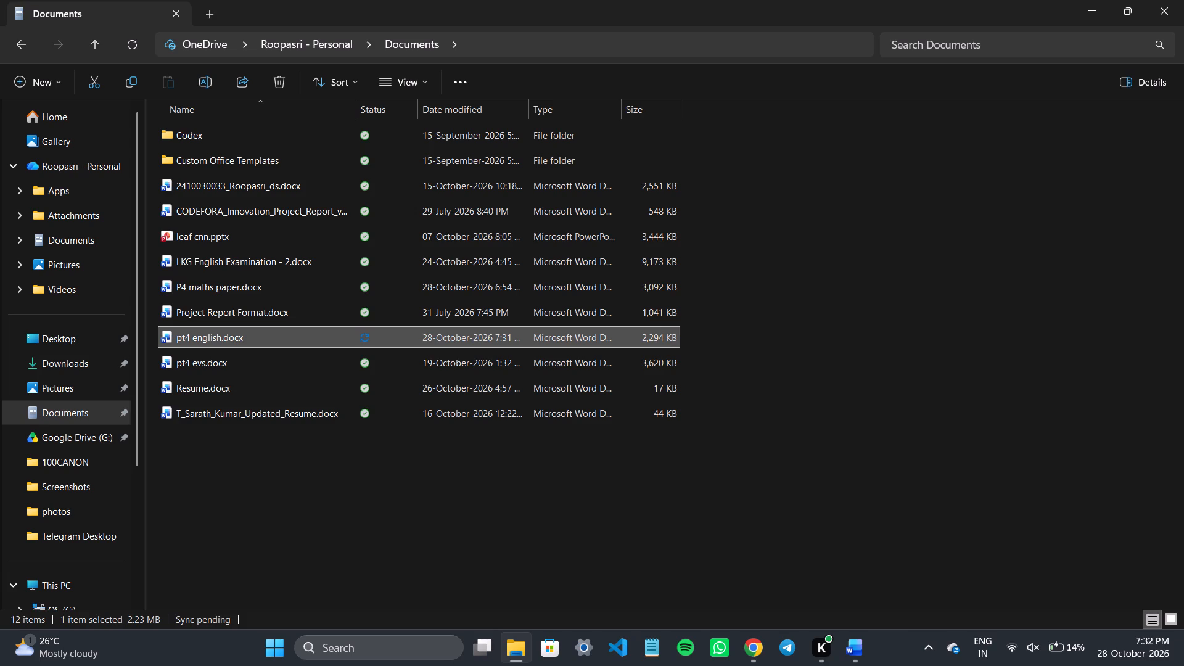
# Open LKG English Examination - 2.docx from the Documents folder.
pyautogui.tripleClick(281, 265)
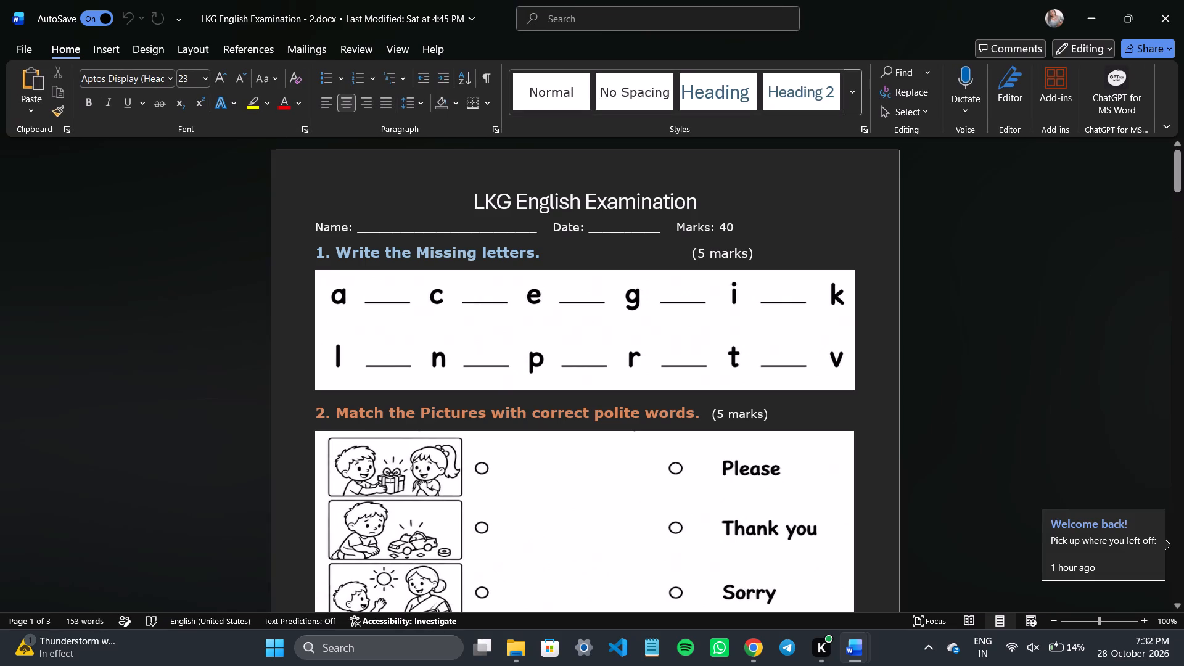
# Copy the "Write each picture's First letter in the correct bag" exercise, including its picture table and the Food and Toys bags.
pyautogui.scroll(-5, 683, 414)
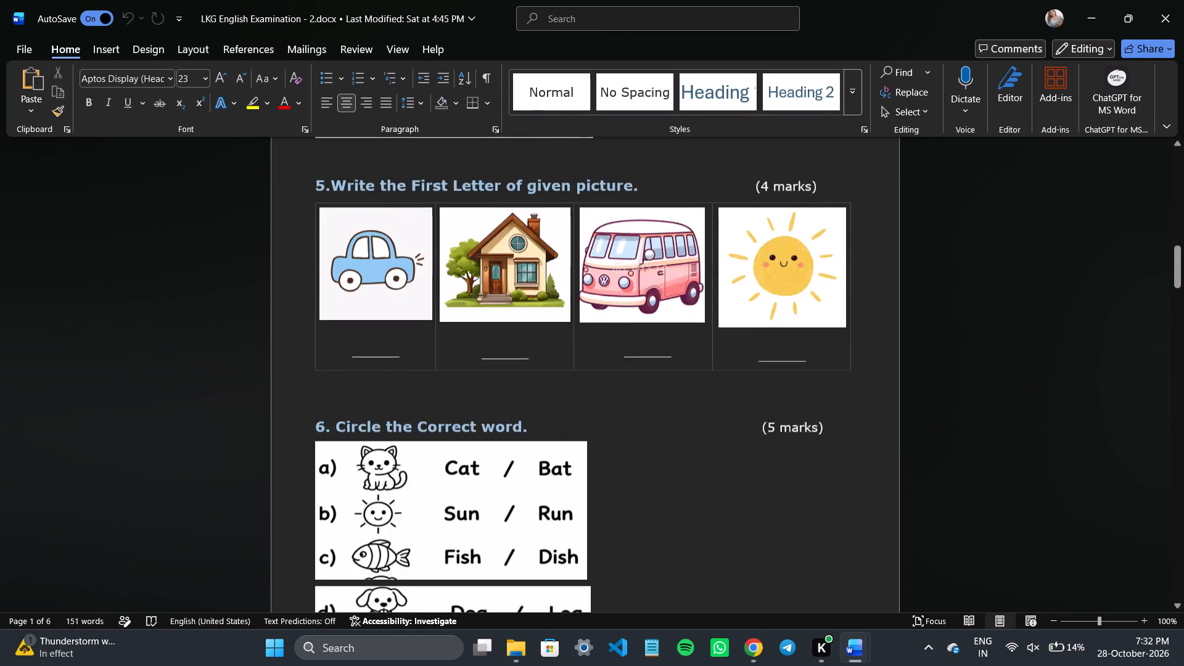
pyautogui.scroll(-7, 683, 414)
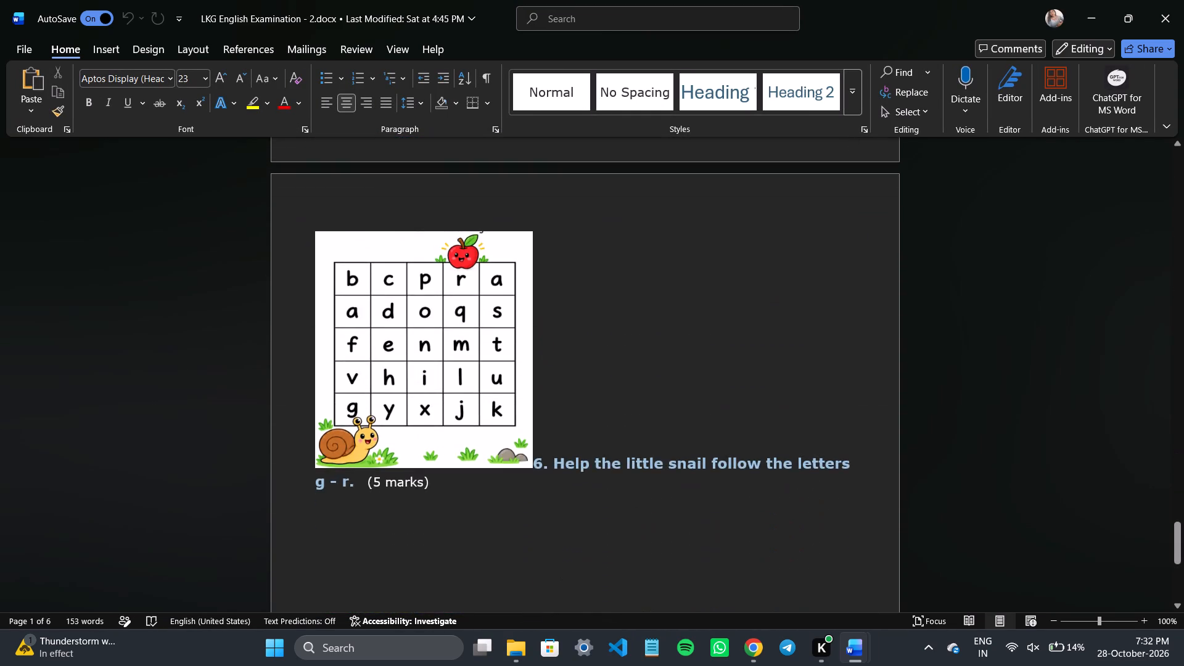
pyautogui.scroll(2, 683, 414)
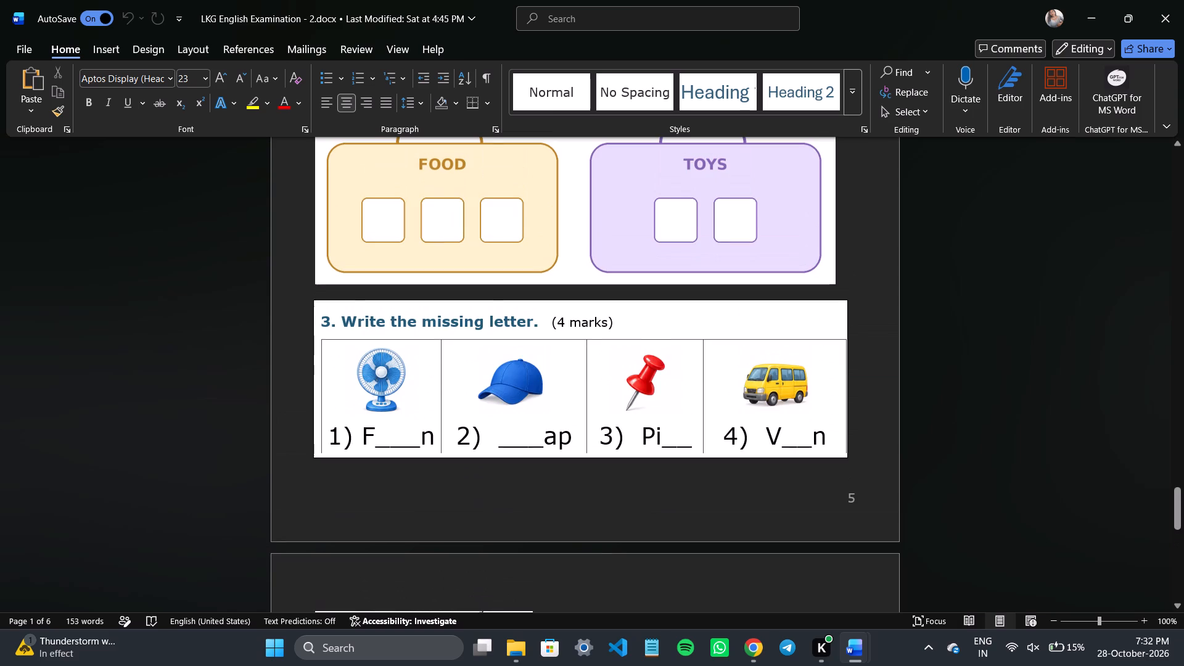
pyautogui.scroll(1, 683, 414)
pyautogui.keyDown('ctrl'); pyautogui.scroll(-2, 683, 414); pyautogui.keyUp('ctrl')
pyautogui.scroll(1, 683, 414)
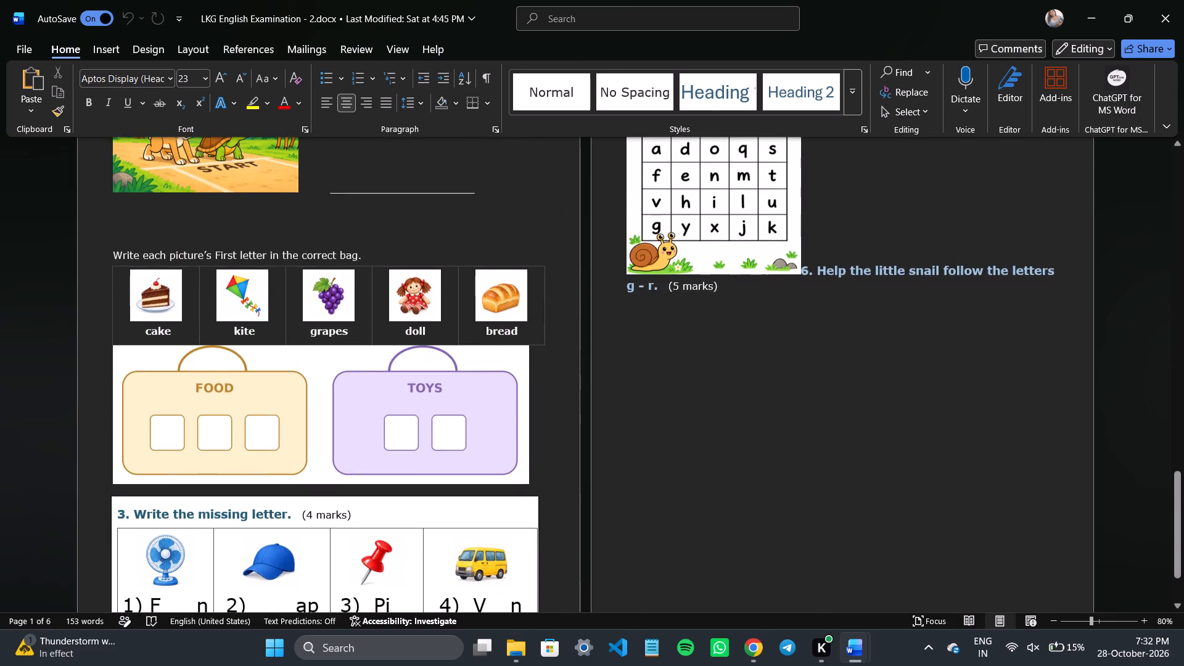
pyautogui.scroll(1, 683, 414)
pyautogui.moveTo(543, 479); pyautogui.dragTo(104, 266)
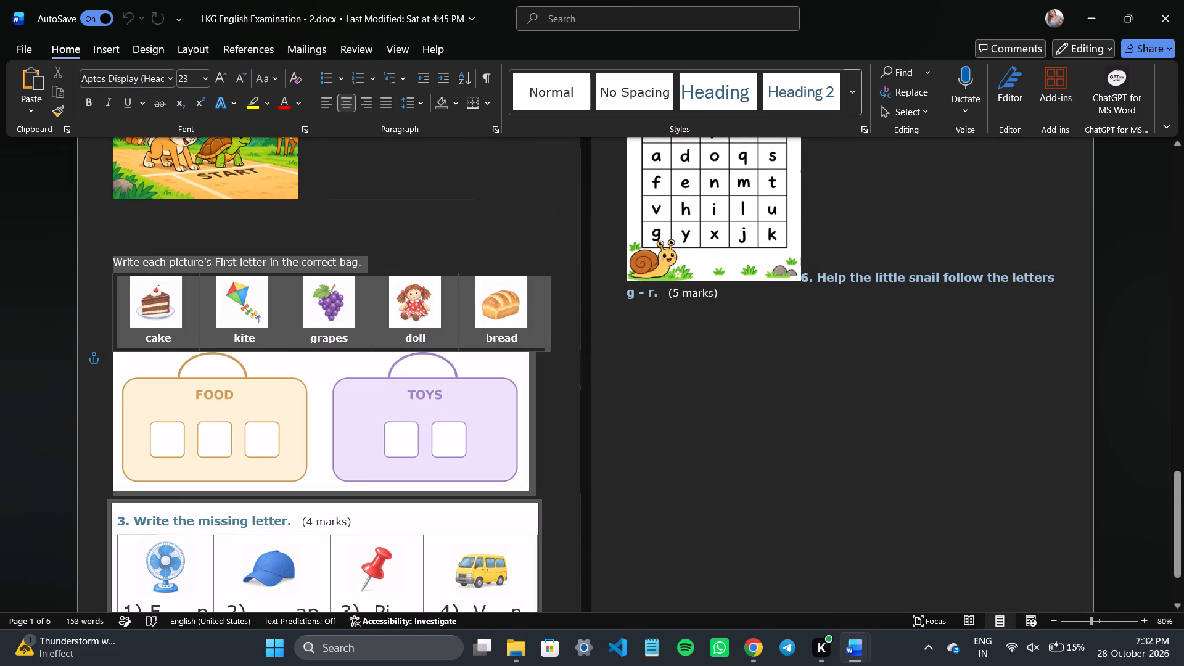
pyautogui.moveTo(104, 266); pyautogui.dragTo(109, 263)
pyautogui.hotkey('ctrl', 'c')
pyautogui.hotkey('ctrl', 'c')
pyautogui.hotkey('ctrl', 'c')
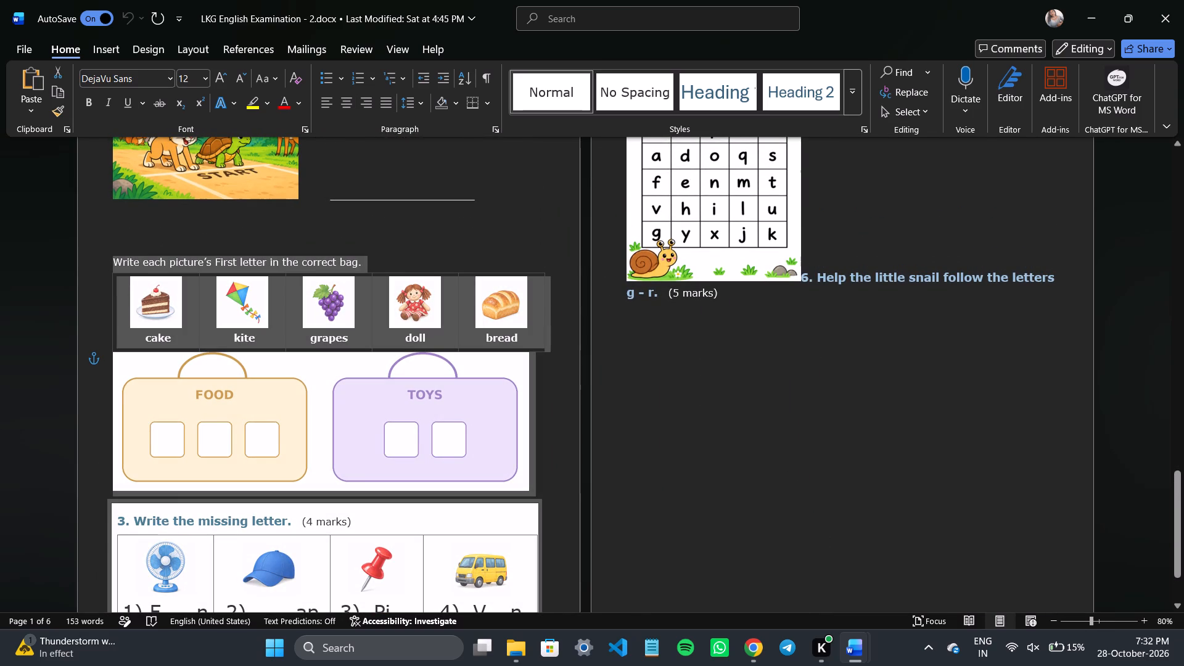
pyautogui.click(109, 263)
# Look back through the earlier questions of LKG English Examination - 2.docx up to the first page, and close the document.
pyautogui.scroll(1, 443, 363)
pyautogui.scroll(4, 675, 368)
pyautogui.scroll(3, 721, 434)
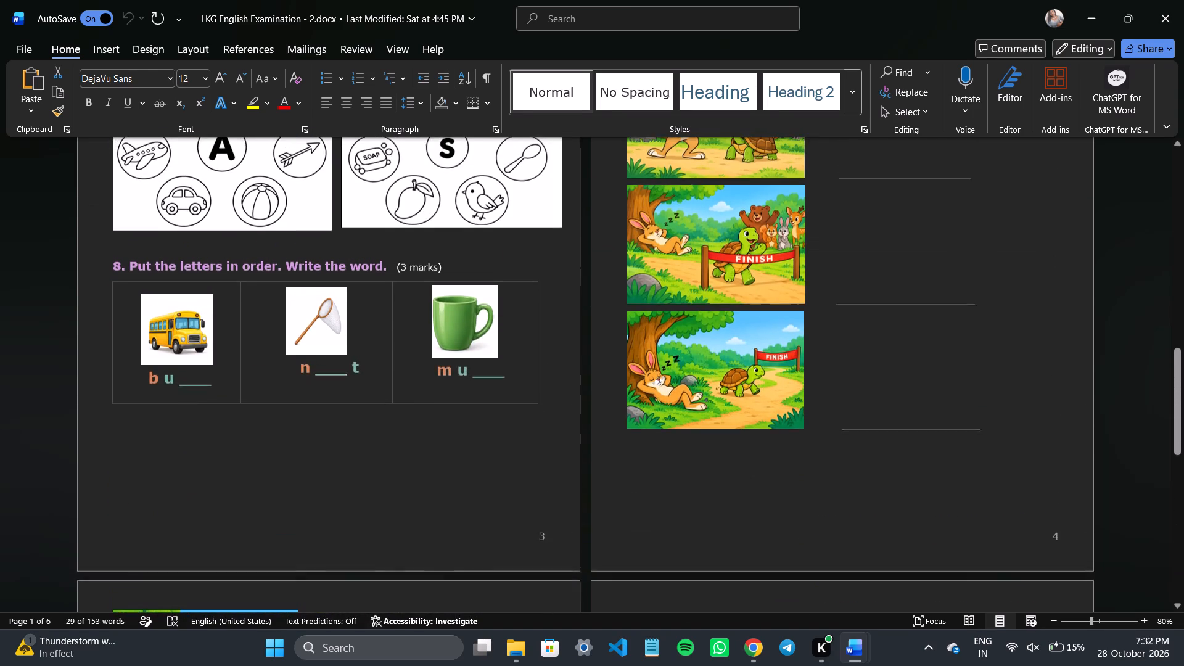
pyautogui.scroll(2, 721, 434)
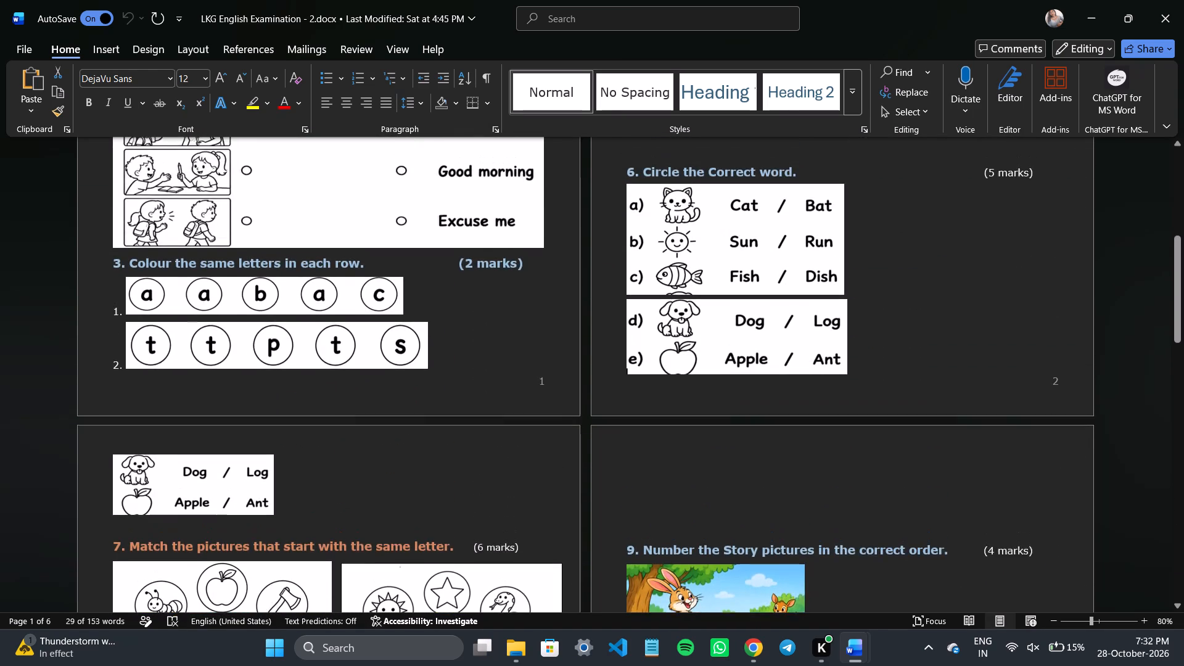
pyautogui.scroll(2, 721, 434)
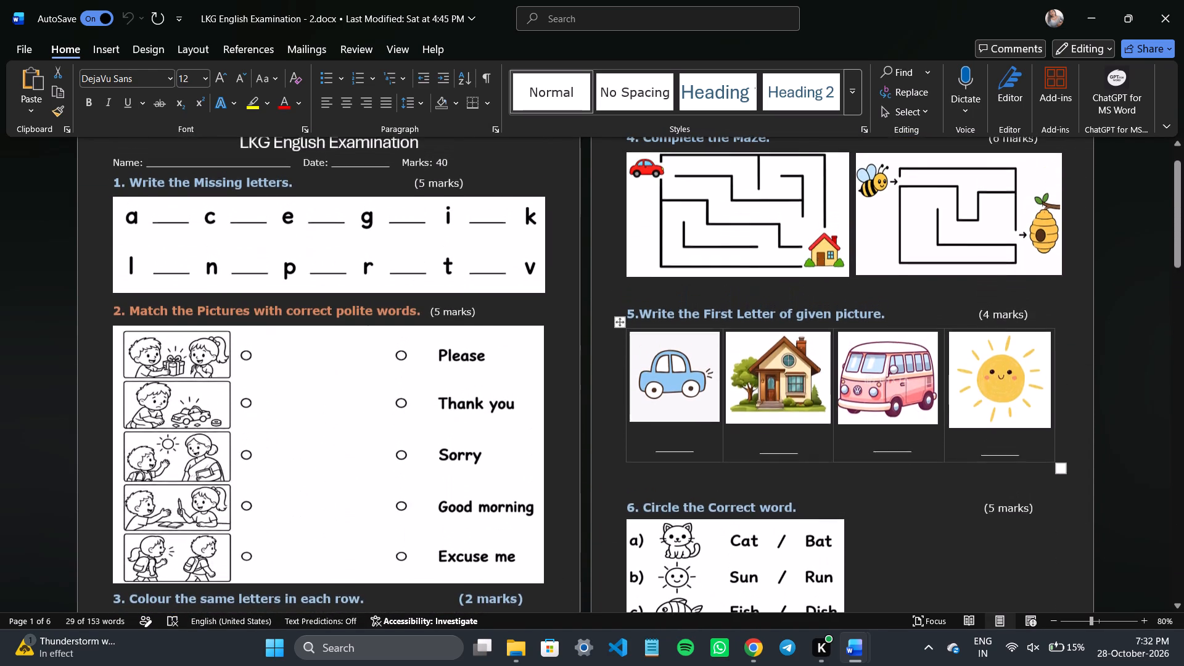
pyautogui.click(1183, 0)
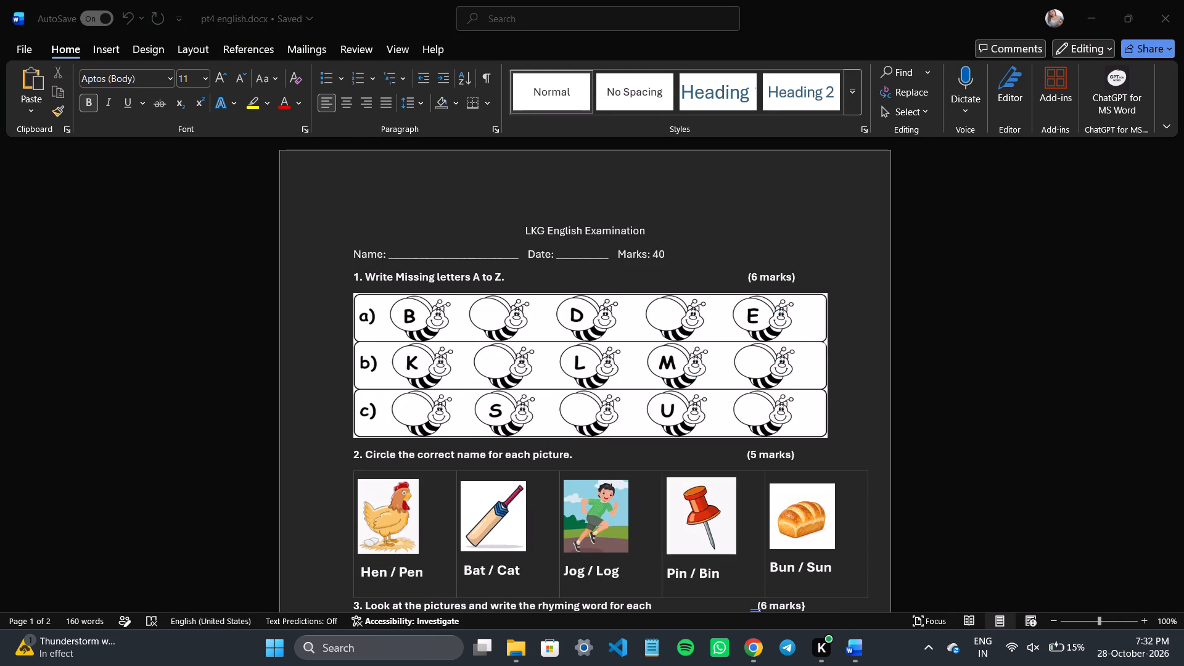
# Shrink the three ruled writing-line pictures in the third column of question 3's rhyming words table.
pyautogui.scroll(-2, 729, 321)
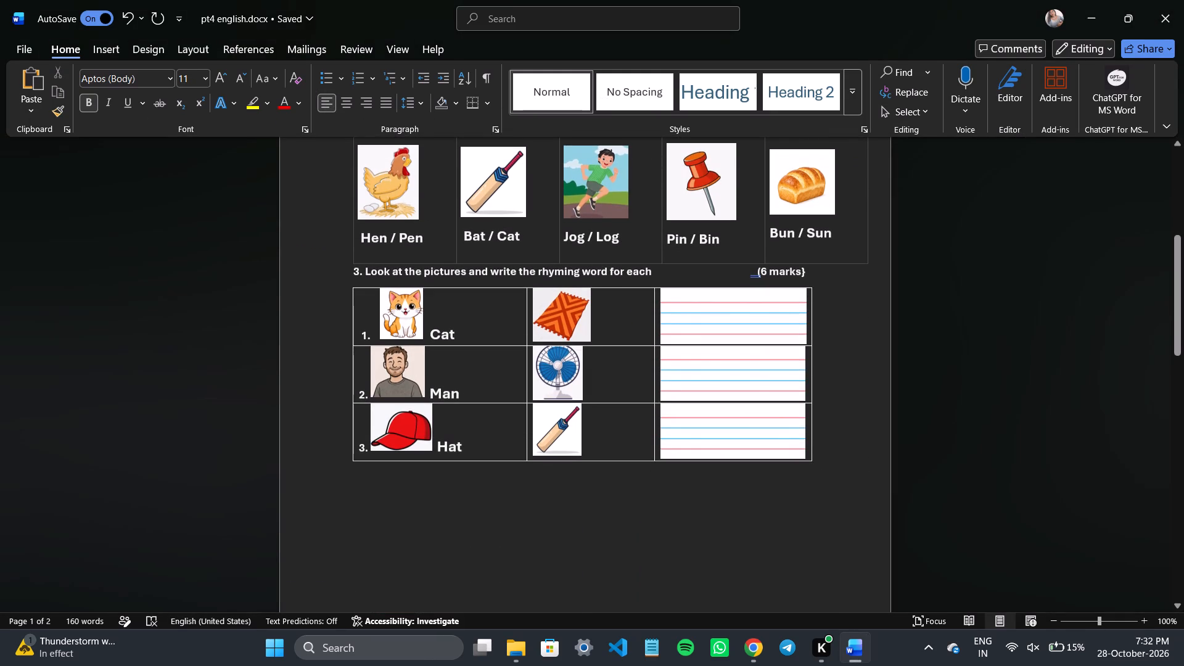
pyautogui.scroll(-1, 729, 321)
pyautogui.click(756, 290)
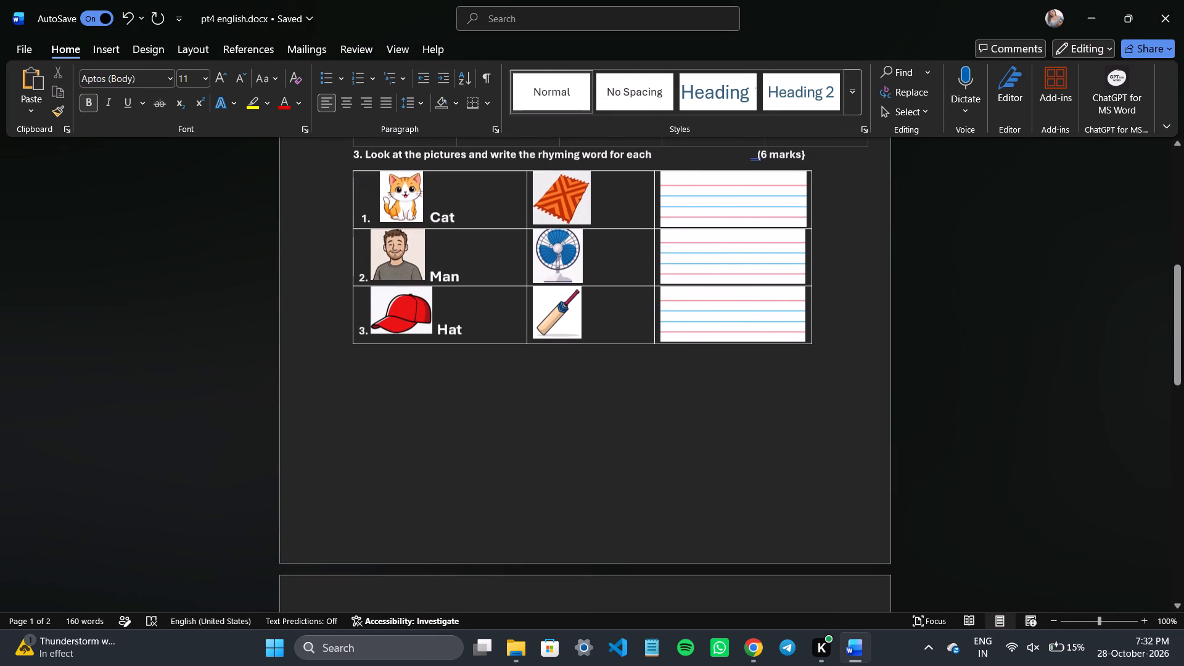
pyautogui.moveTo(808, 339); pyautogui.dragTo(784, 334)
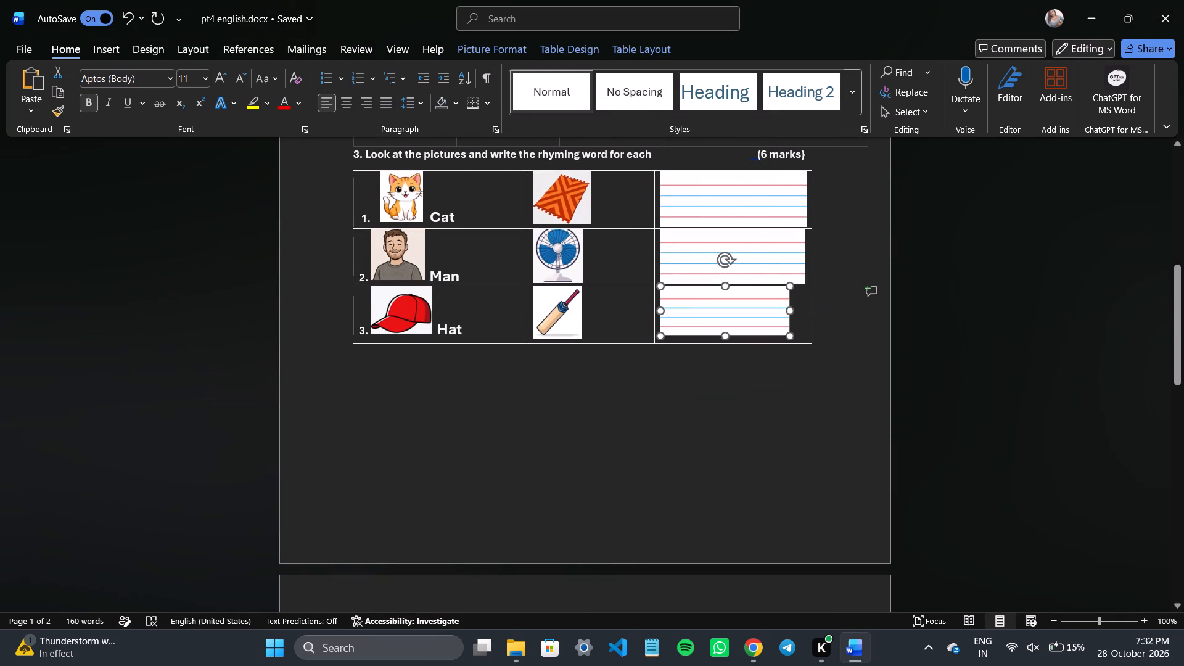
pyautogui.moveTo(784, 334); pyautogui.dragTo(779, 330)
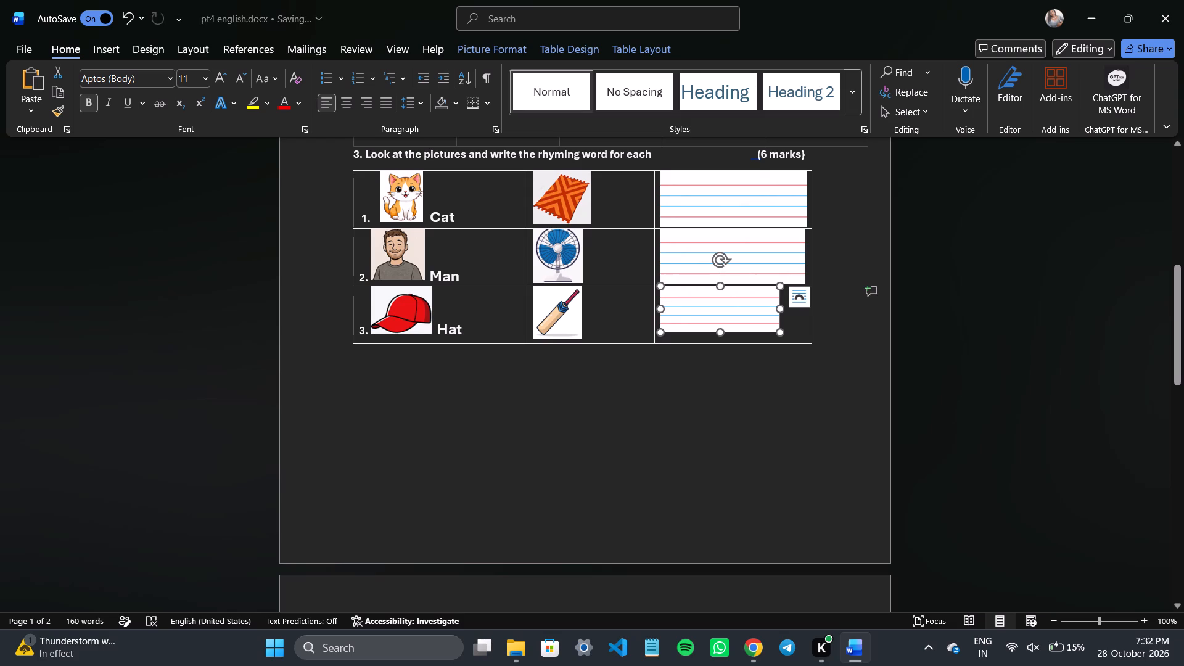
pyautogui.click(778, 266)
pyautogui.moveTo(806, 283); pyautogui.dragTo(770, 276)
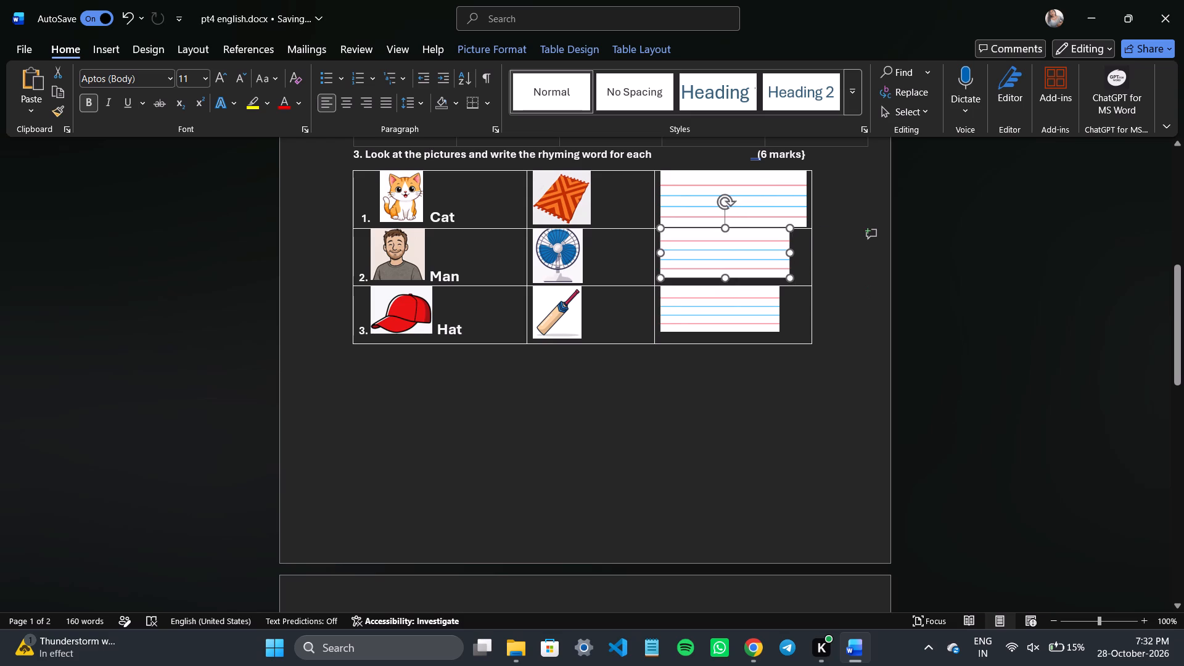
pyautogui.moveTo(770, 276); pyautogui.dragTo(761, 270)
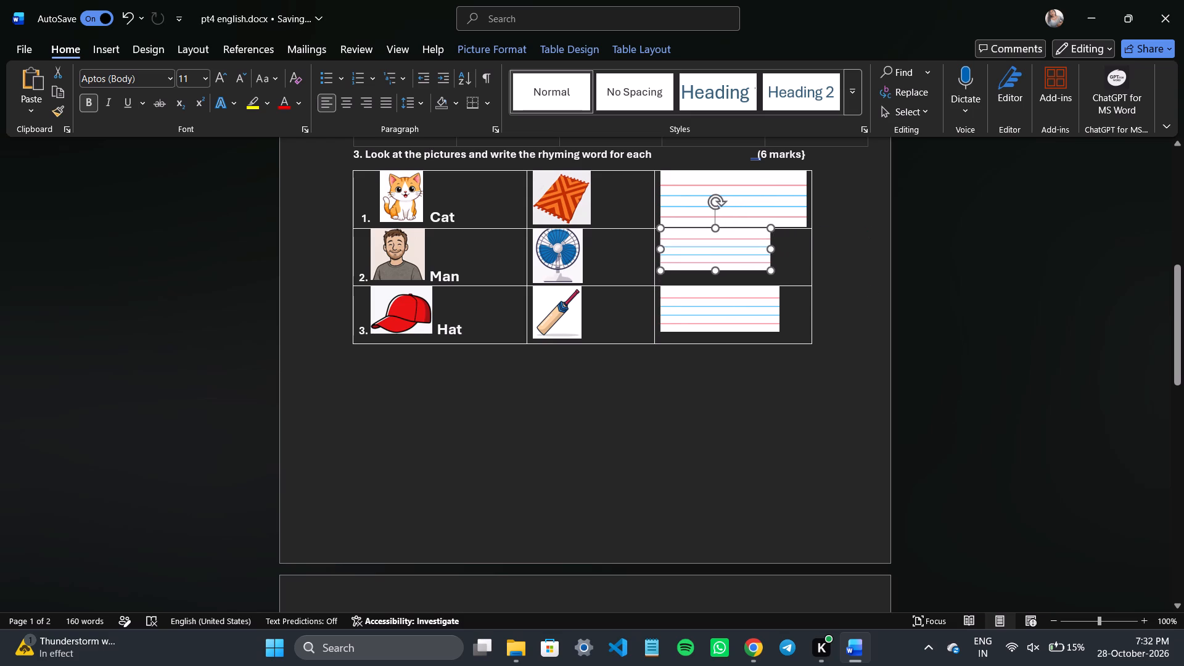
pyautogui.moveTo(761, 270); pyautogui.dragTo(772, 274)
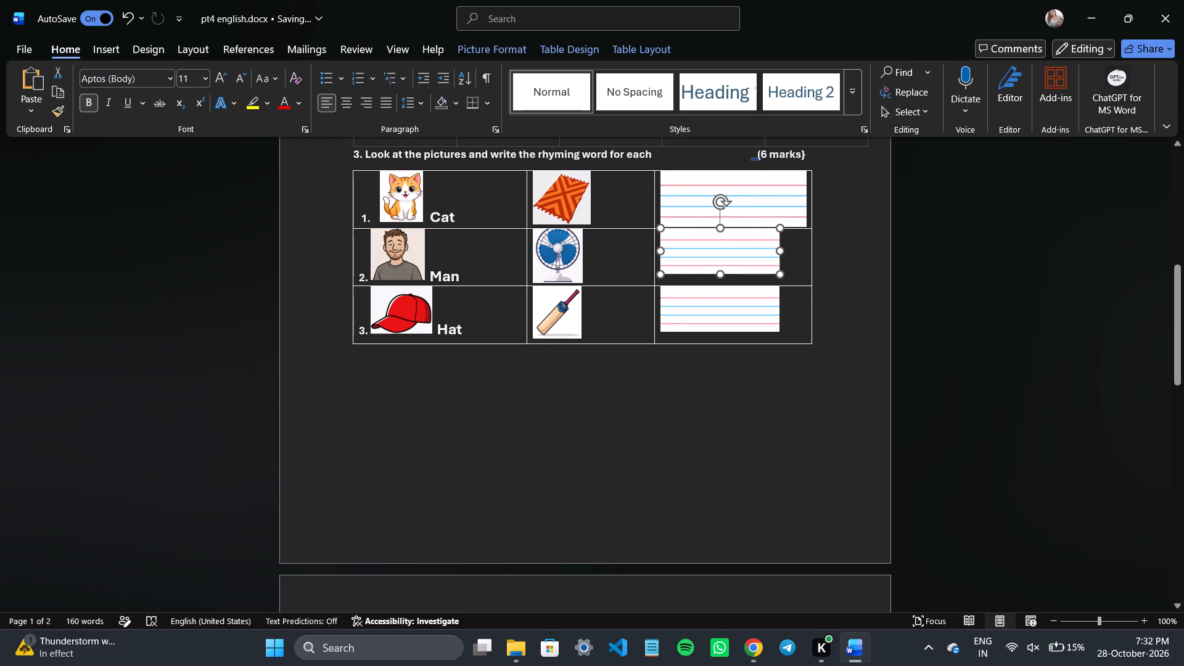
pyautogui.click(795, 191)
pyautogui.click(808, 228)
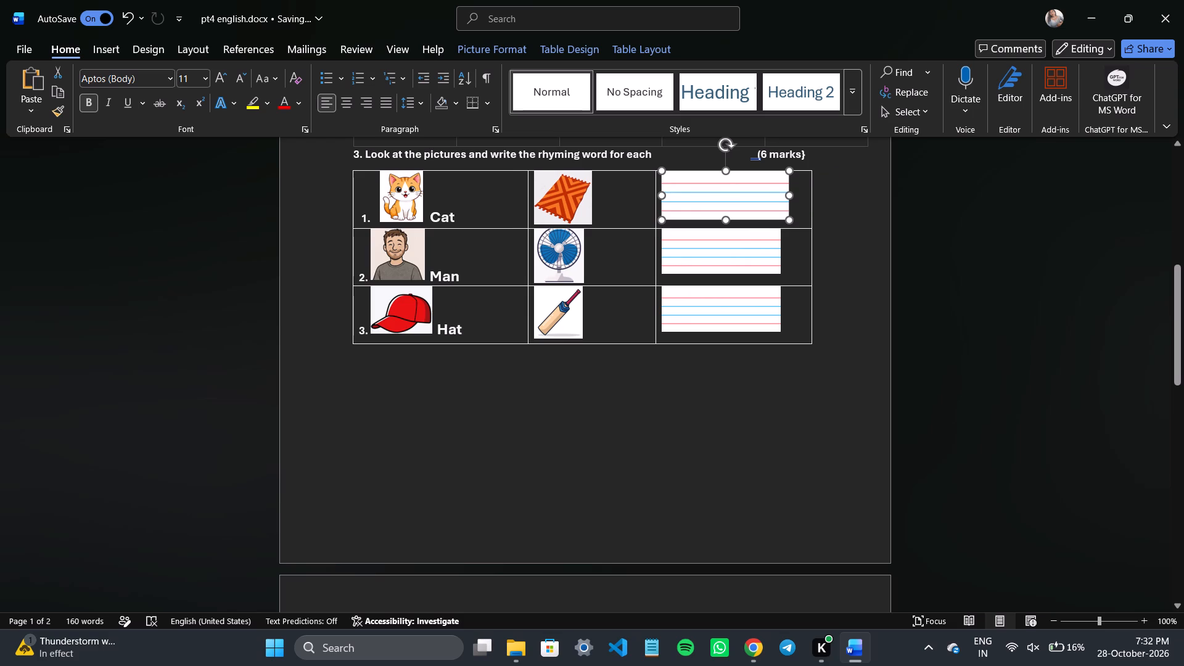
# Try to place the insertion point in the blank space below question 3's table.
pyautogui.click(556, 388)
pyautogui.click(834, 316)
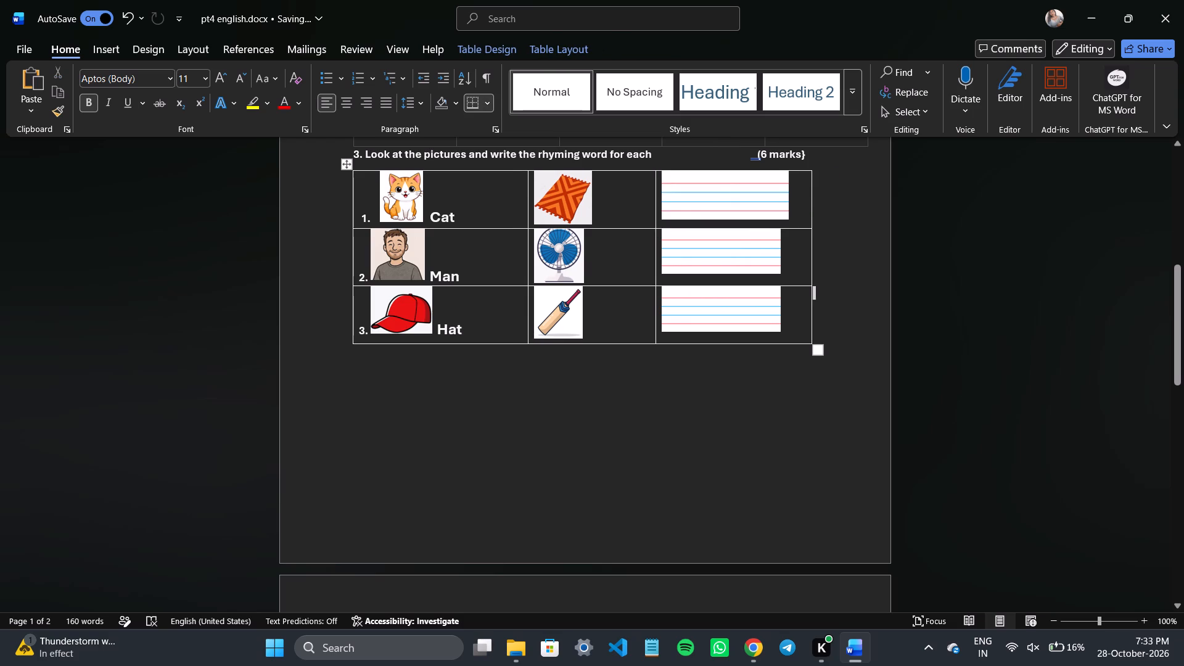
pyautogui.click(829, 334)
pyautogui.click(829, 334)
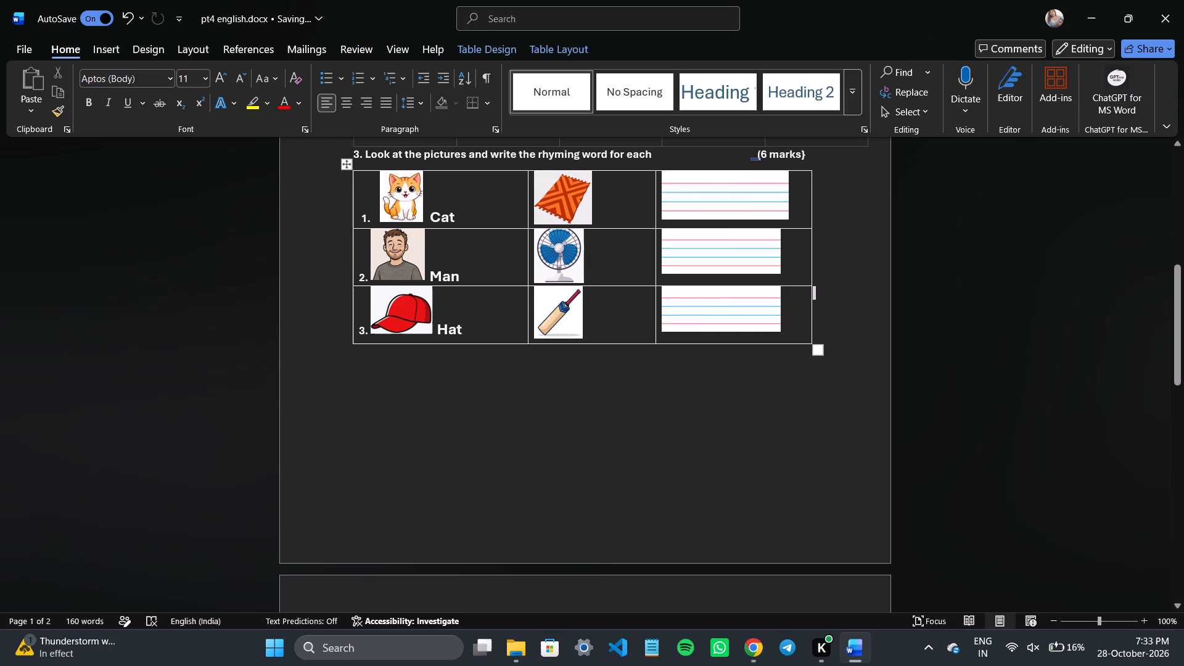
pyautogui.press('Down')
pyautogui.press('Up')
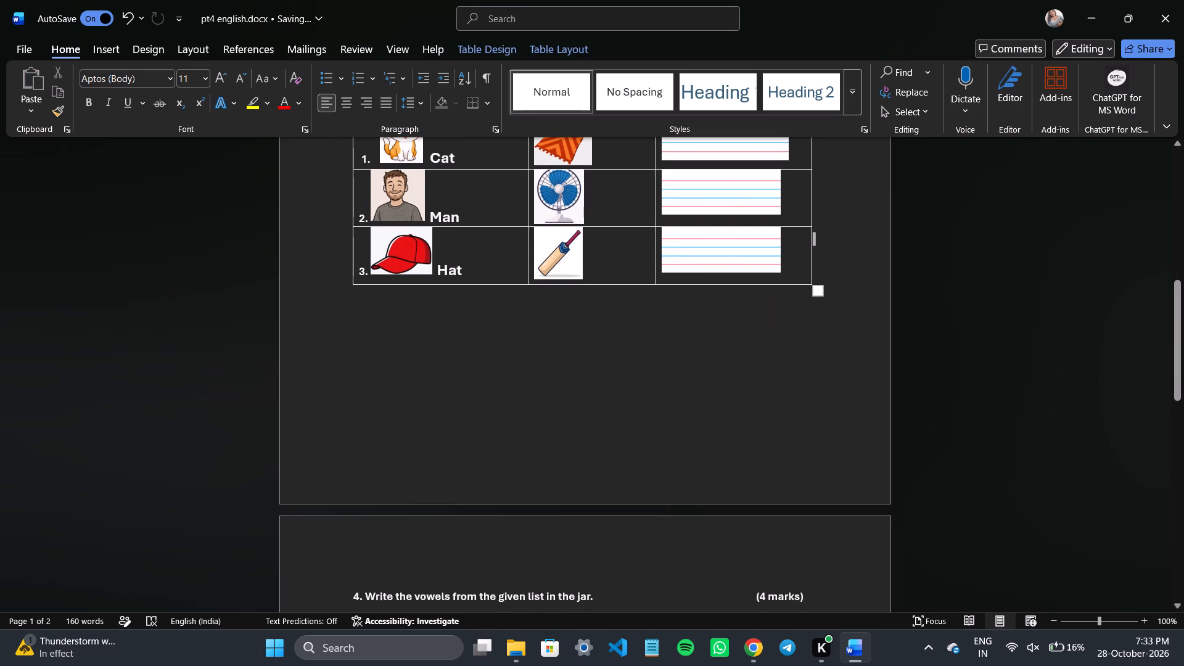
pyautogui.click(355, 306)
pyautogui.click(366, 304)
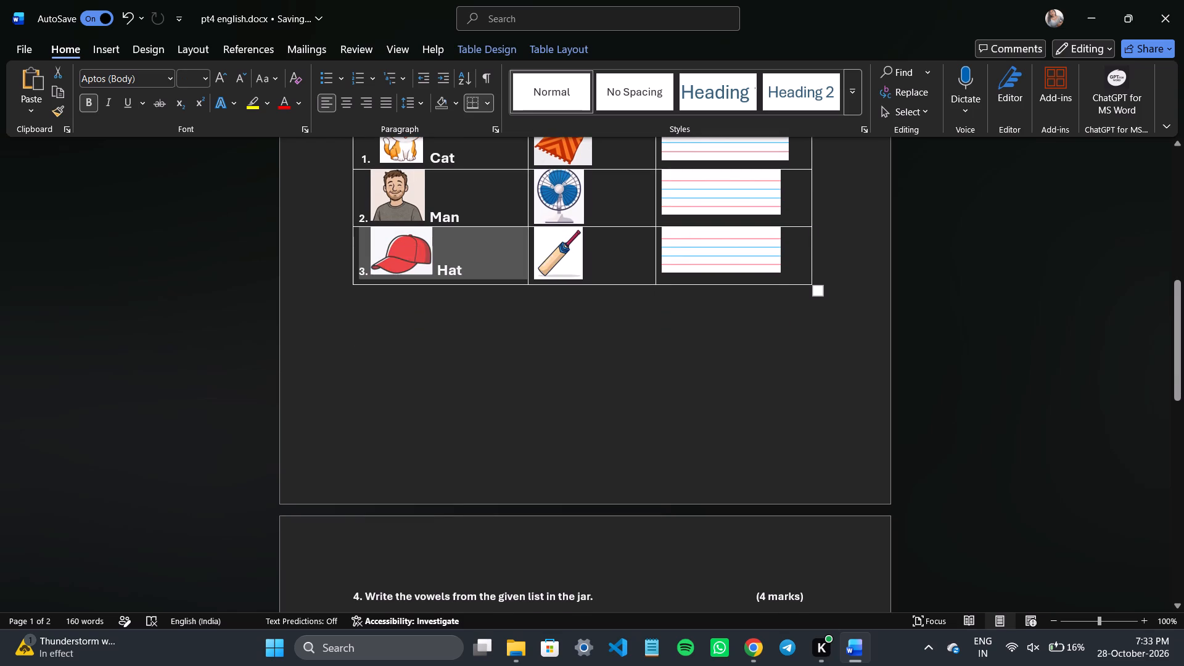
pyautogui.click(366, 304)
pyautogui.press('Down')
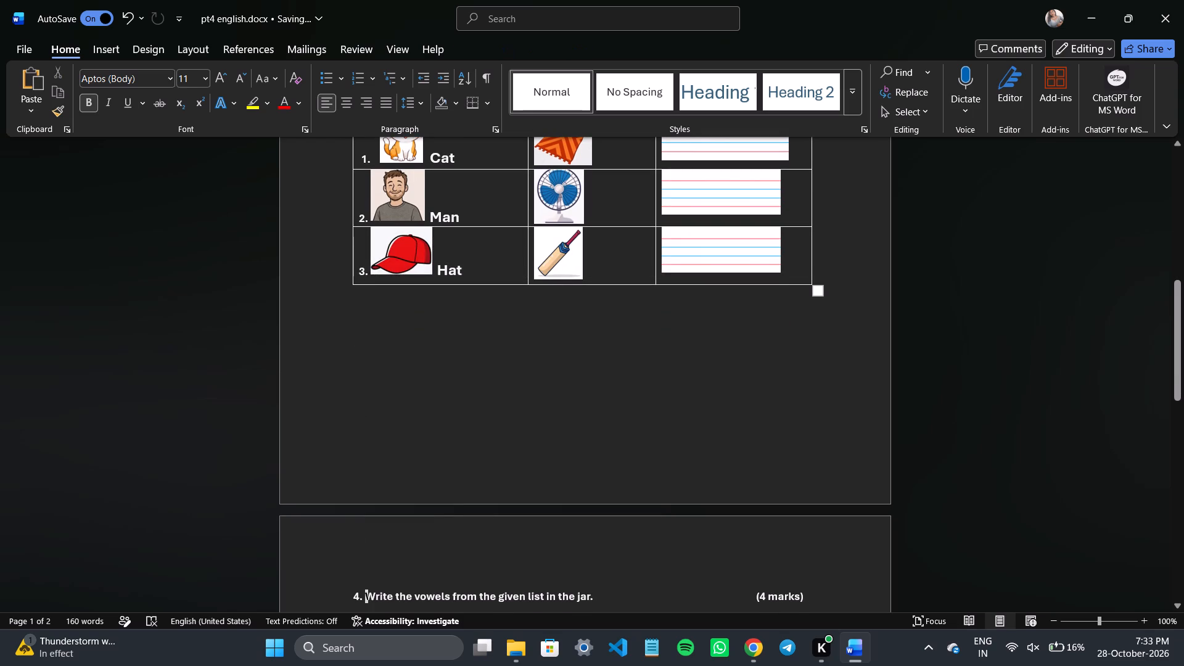
# Draw a text box about 16.3 cm wide and 6.2 cm high in the blank space below question 3's table.
pyautogui.click(107, 51)
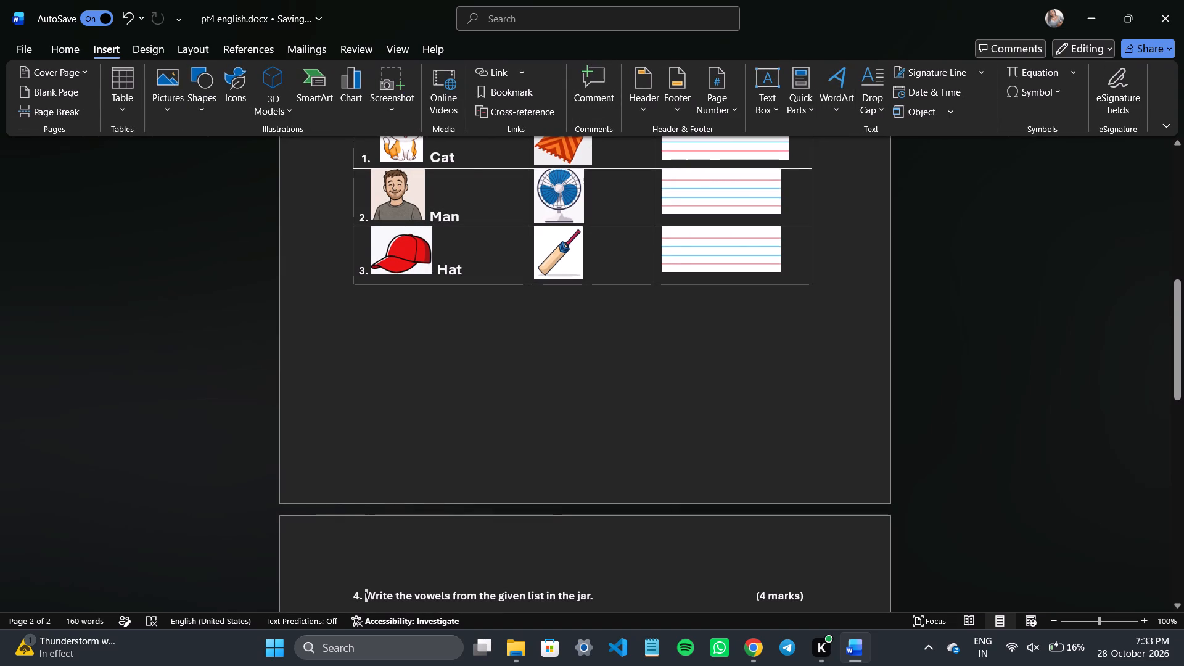
pyautogui.click(769, 104)
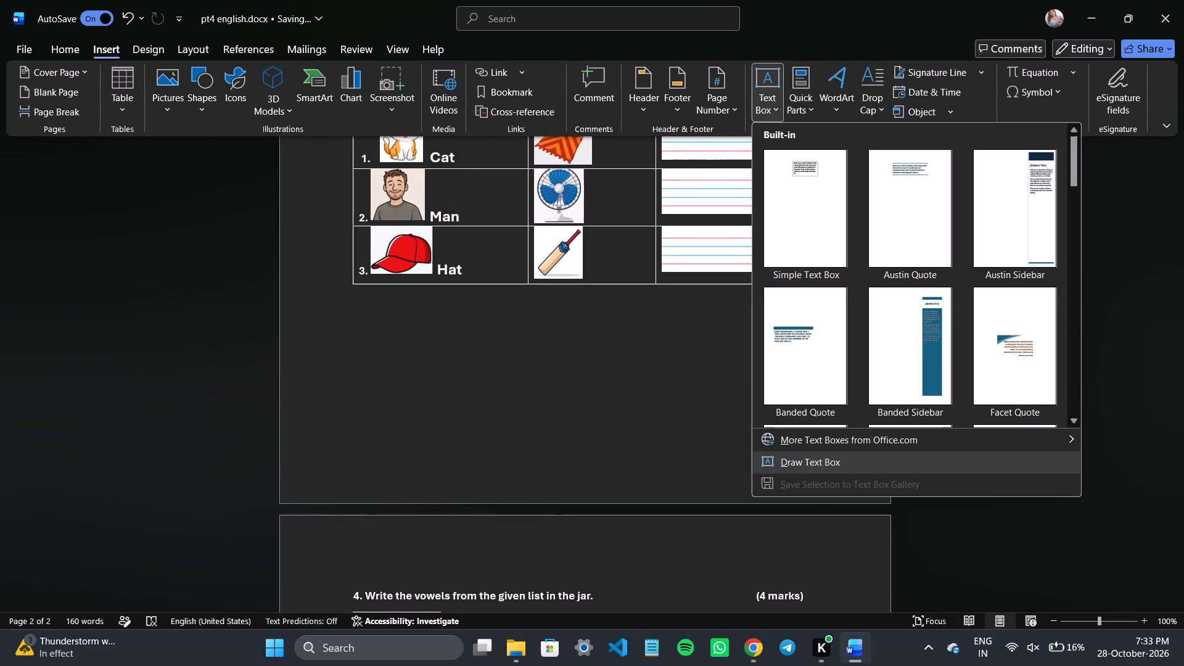
pyautogui.click(817, 462)
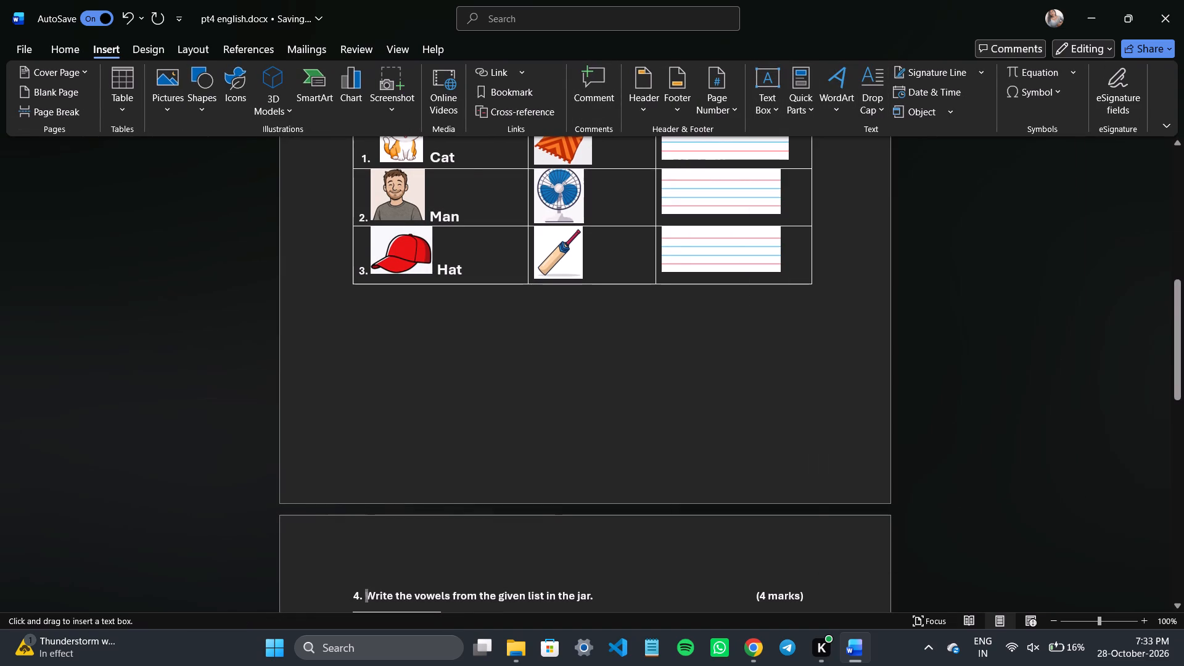
pyautogui.click(348, 293)
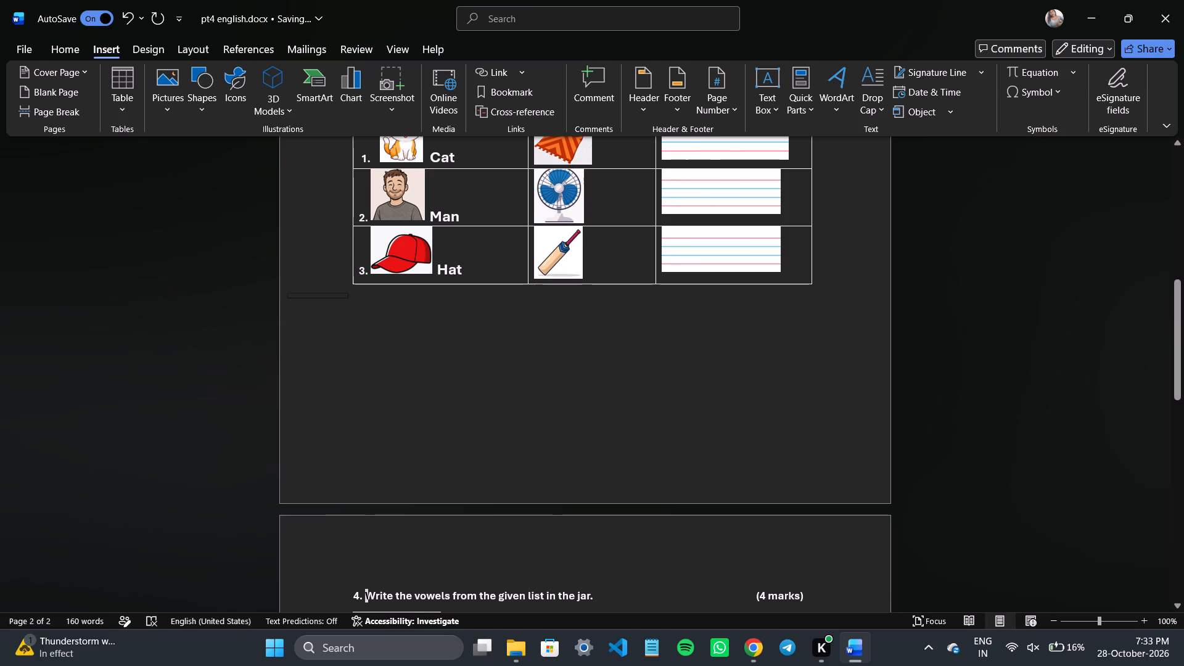
pyautogui.moveTo(347, 297); pyautogui.dragTo(515, 380)
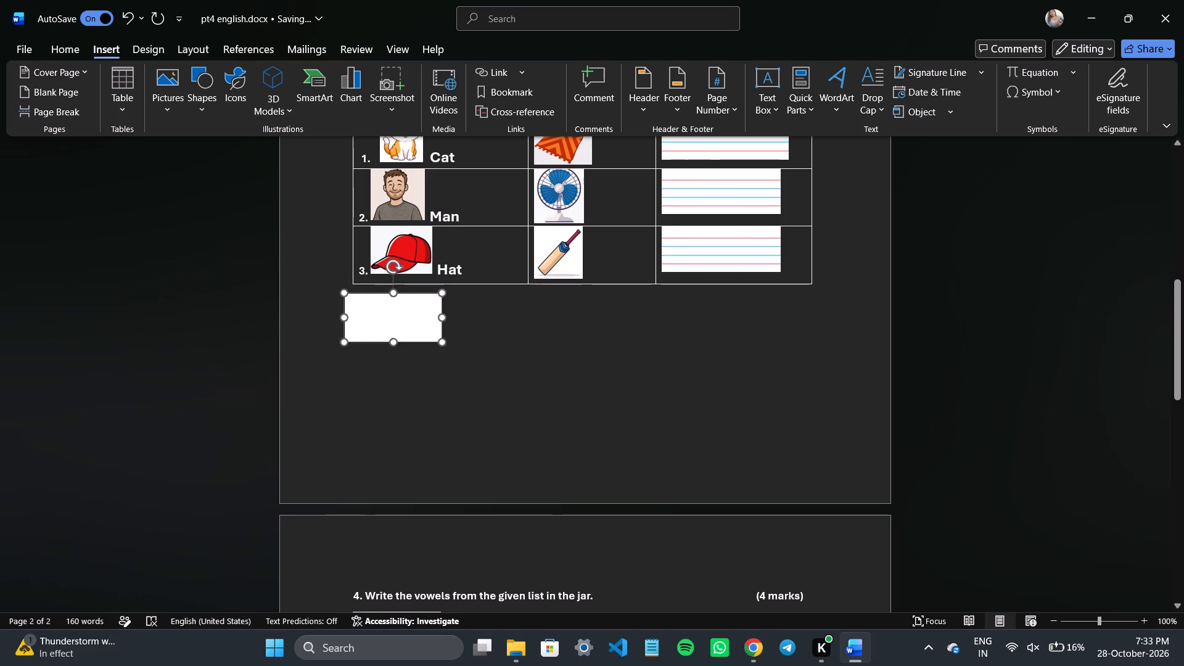
pyautogui.moveTo(515, 380); pyautogui.dragTo(820, 474)
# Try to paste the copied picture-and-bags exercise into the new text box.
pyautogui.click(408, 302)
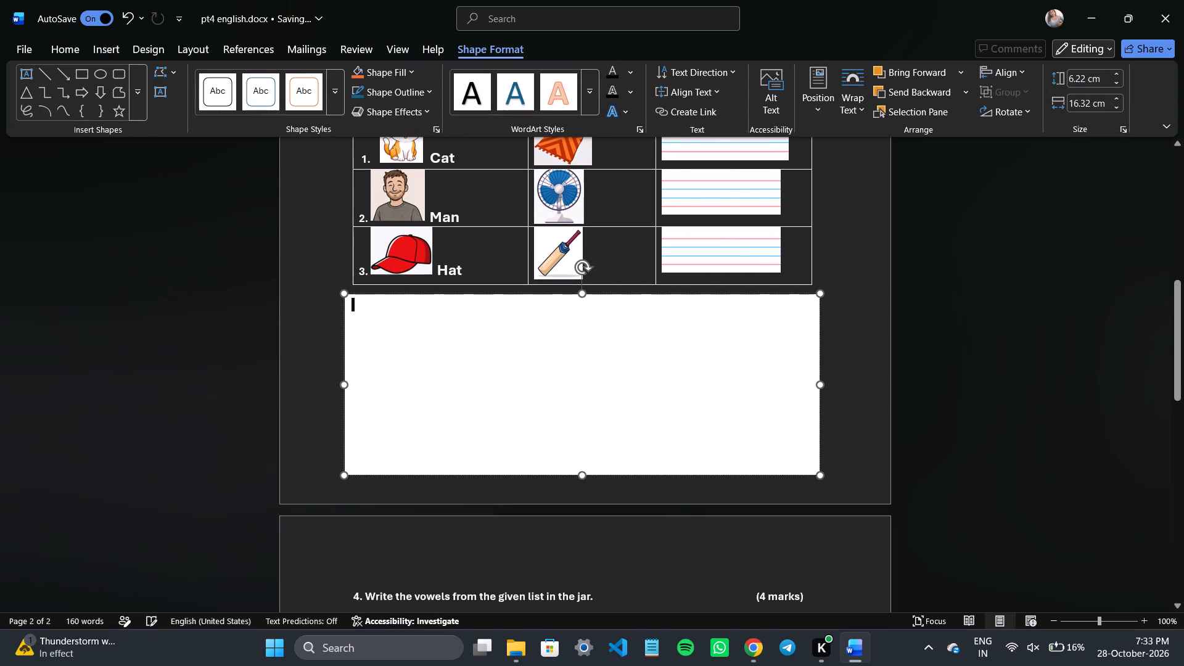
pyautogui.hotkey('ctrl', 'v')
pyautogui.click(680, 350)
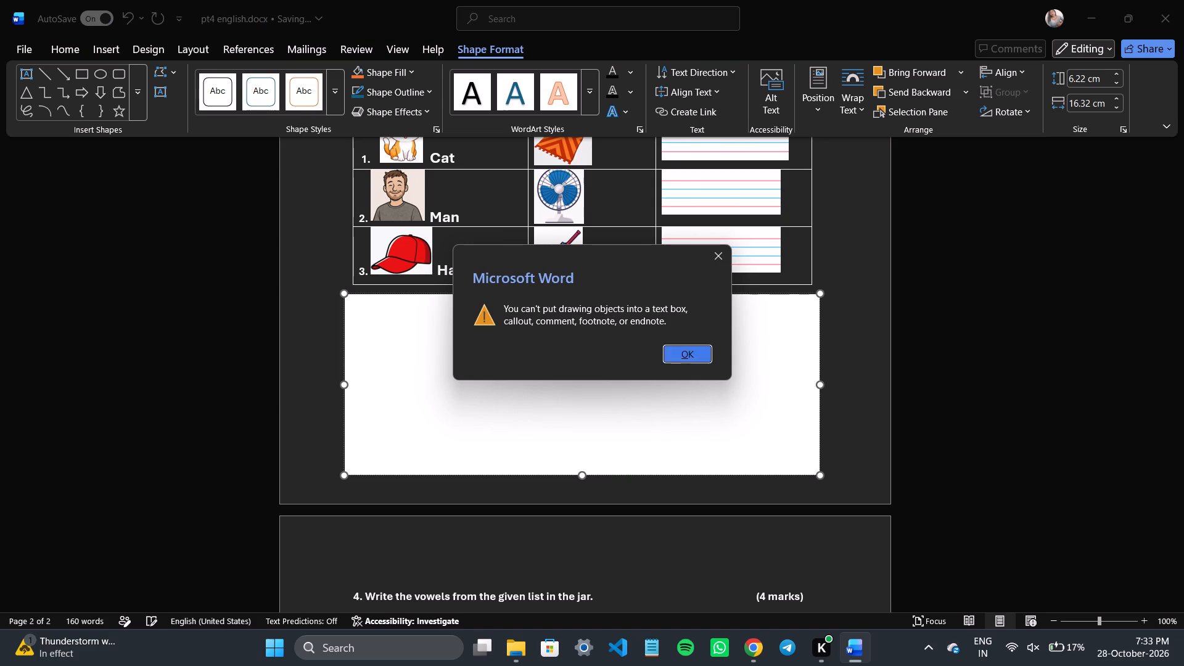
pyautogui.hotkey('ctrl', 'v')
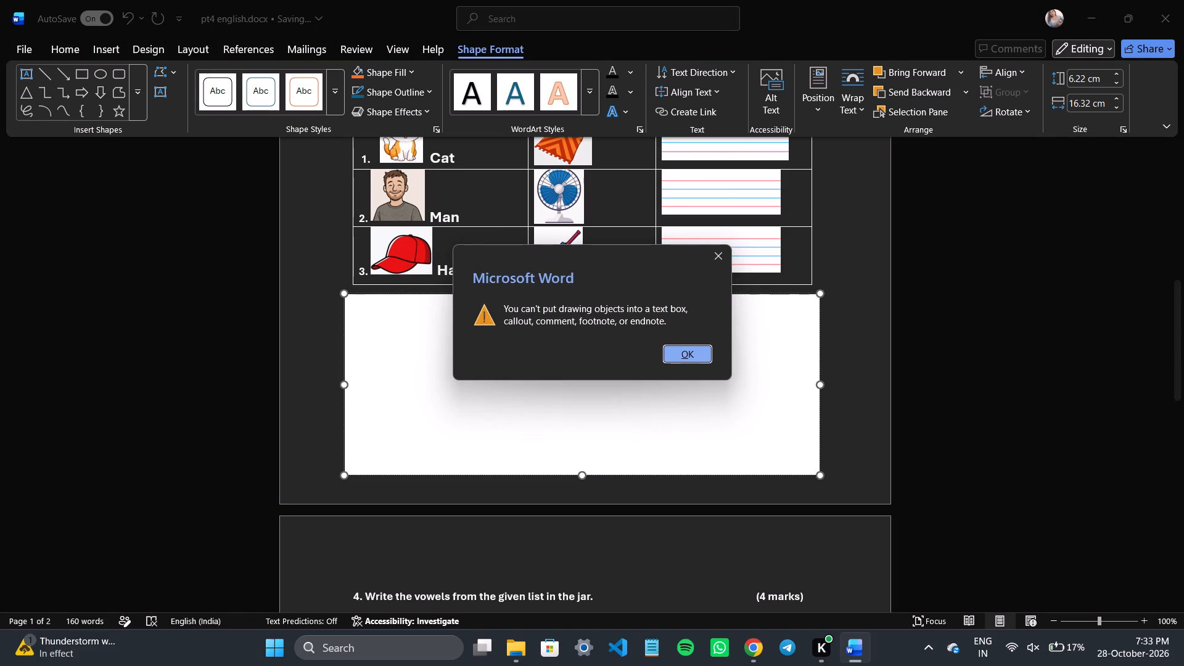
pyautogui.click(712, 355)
# Close the File Explorer Documents window and return to pt4 english.docx.
pyautogui.hotkey('alt', 'Tab')
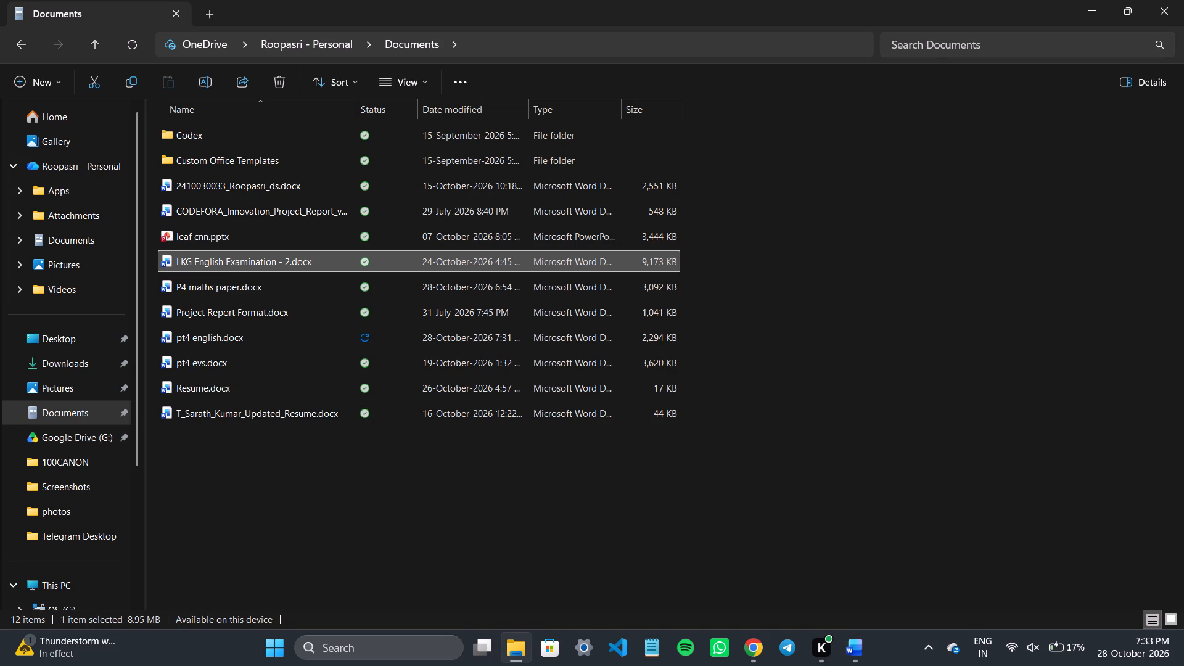
pyautogui.click(1175, 0)
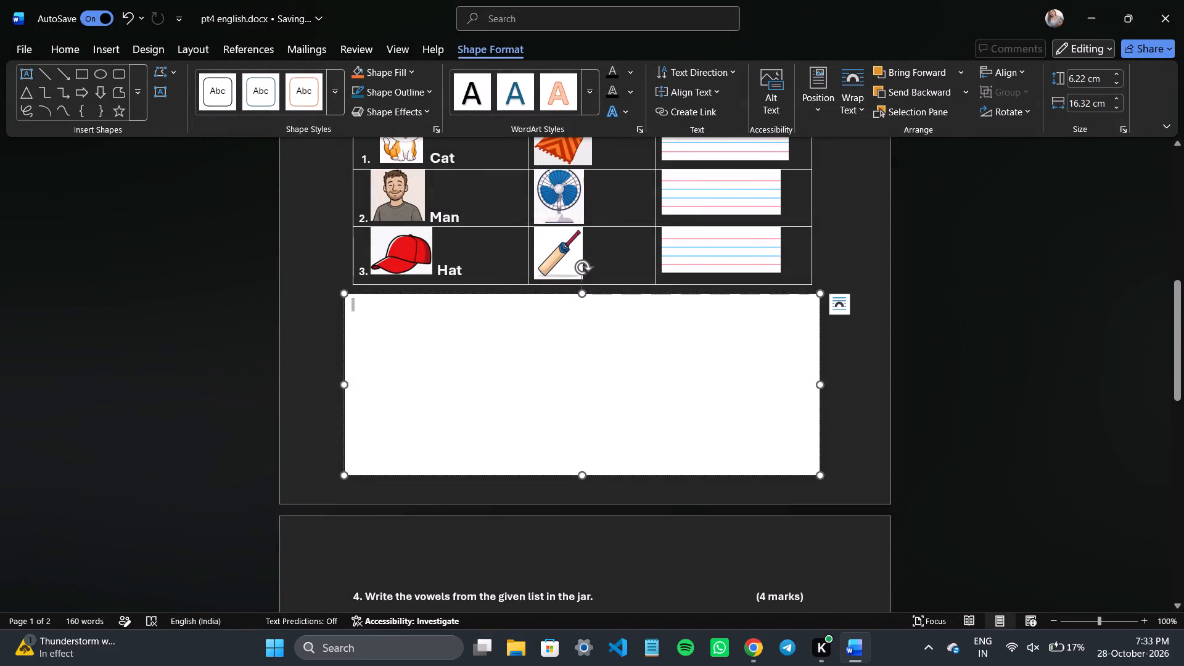
pyautogui.hotkey('alt', 'Tab')
pyautogui.hotkey('alt', 'Tab')
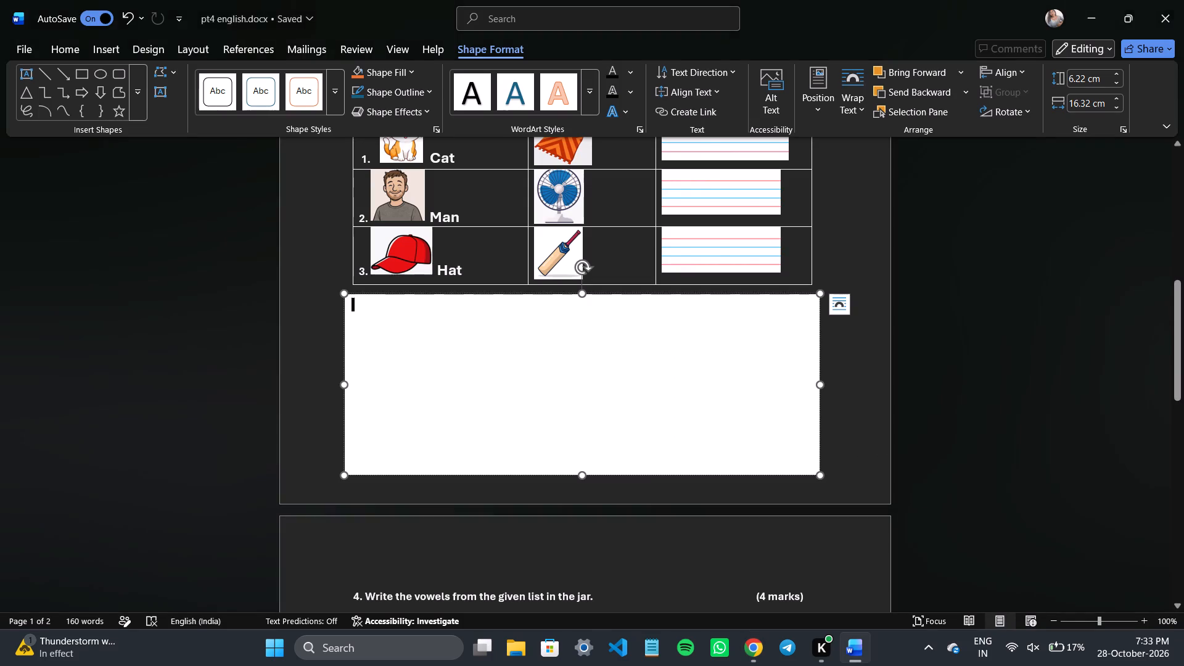
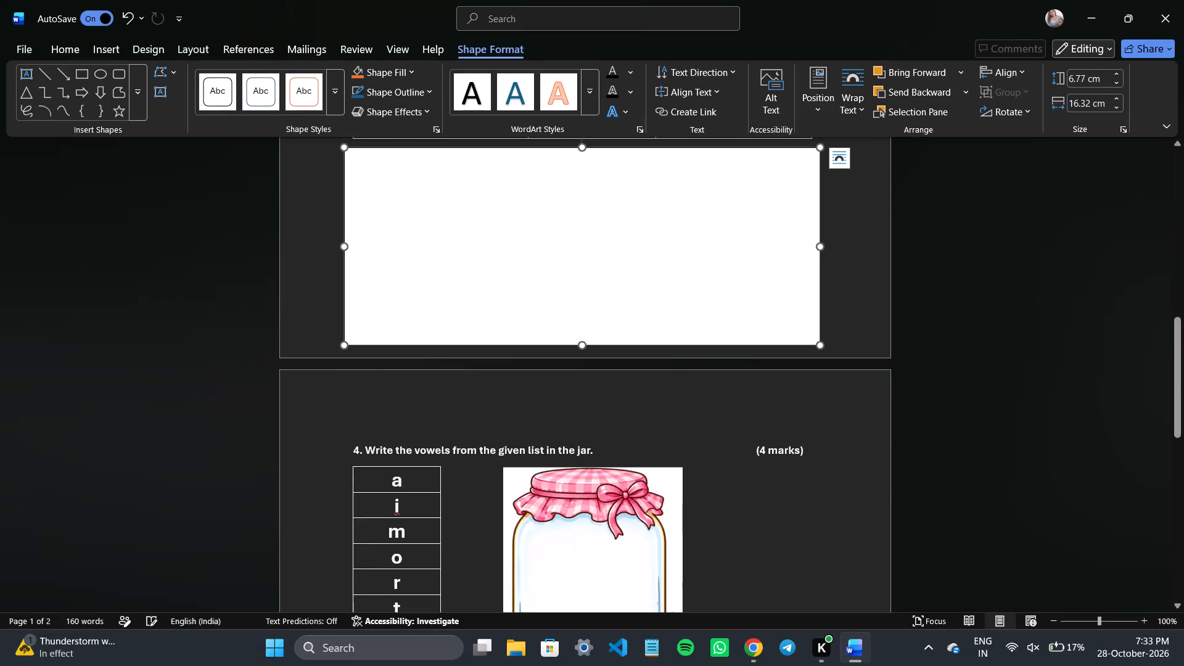
# Look through the page-two questions below the white text box, down to question 8's last line.
pyautogui.click(478, 431)
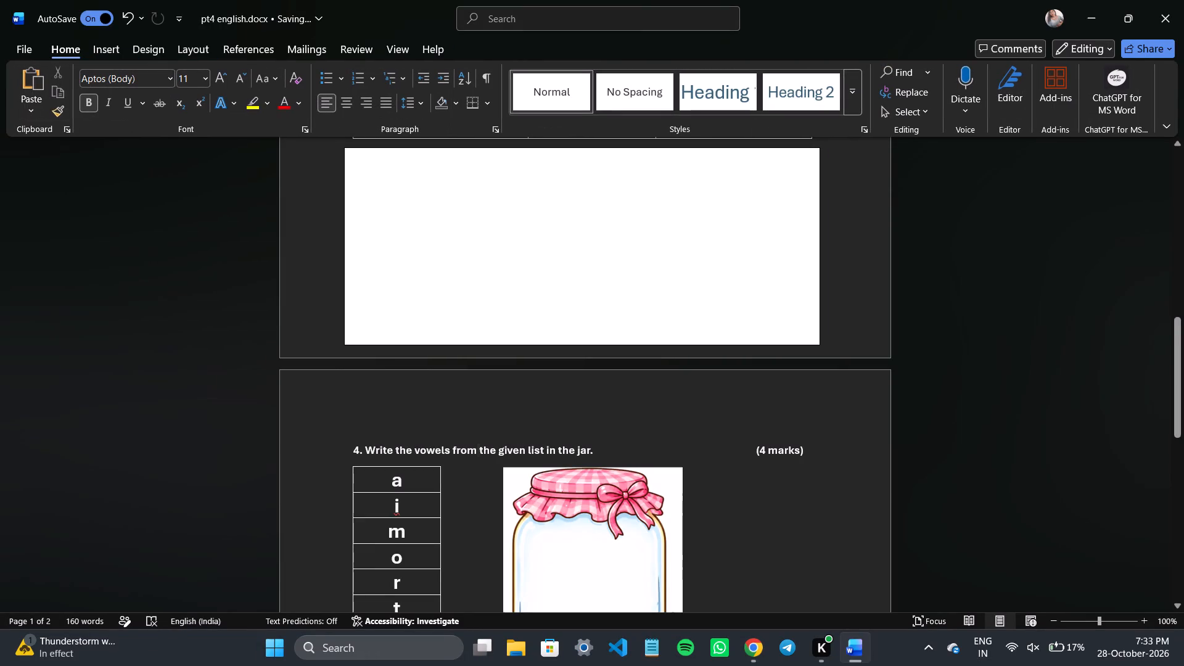
pyautogui.click(384, 425)
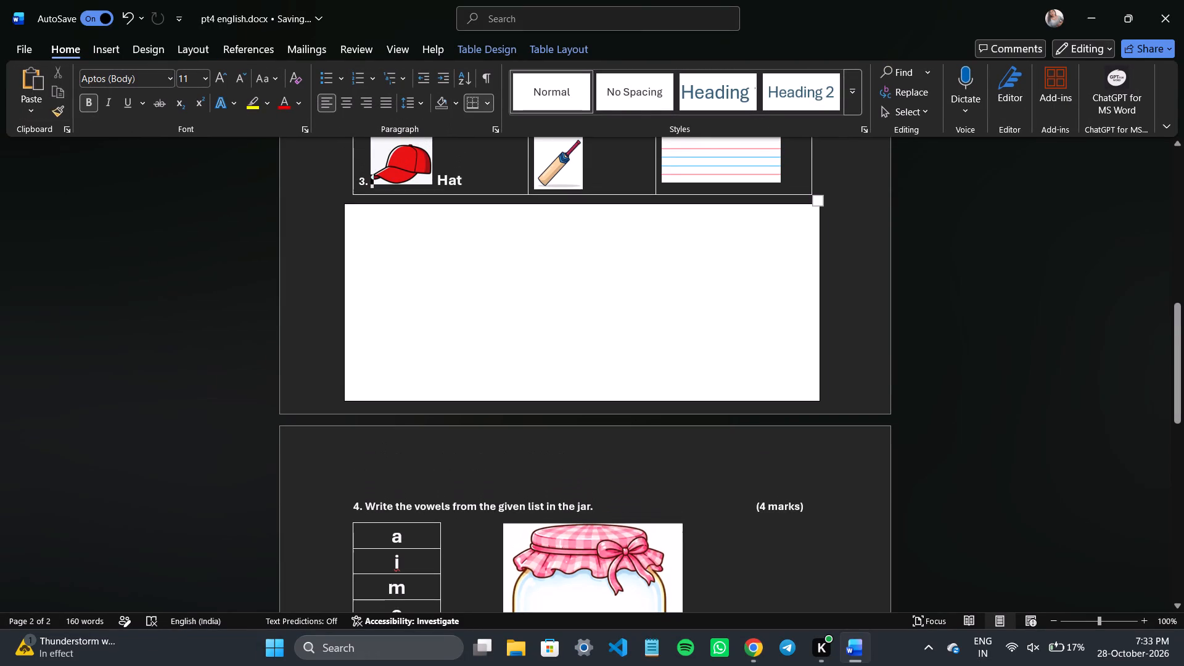
pyautogui.scroll(-1, 525, 413)
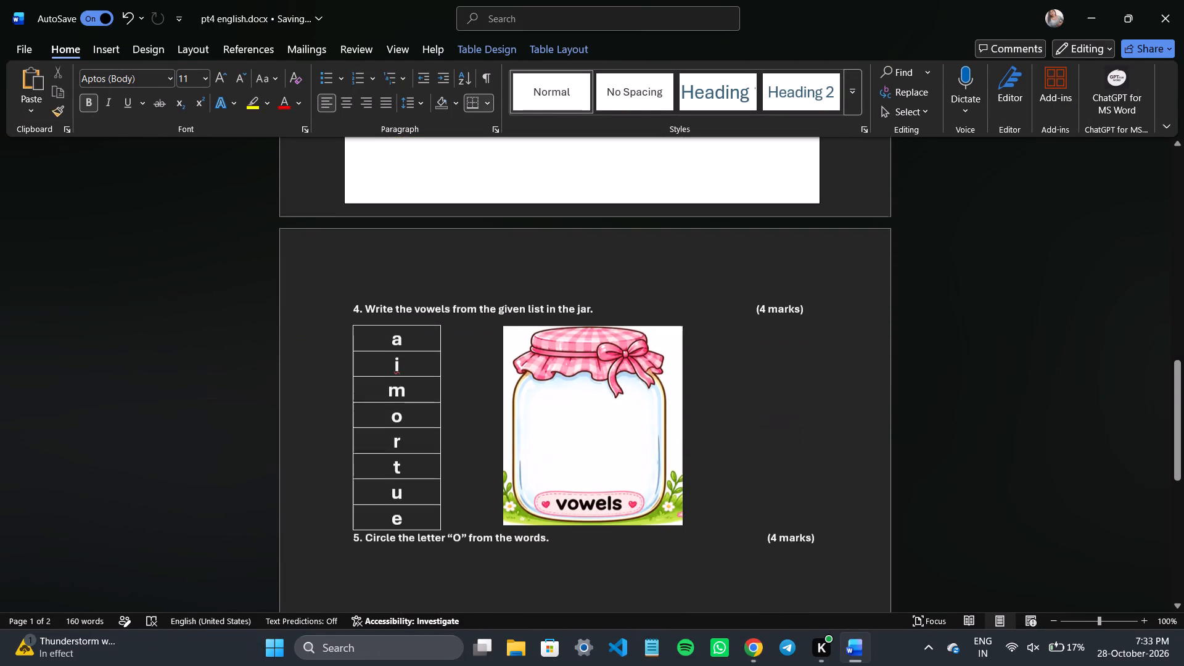
pyautogui.scroll(-2, 525, 413)
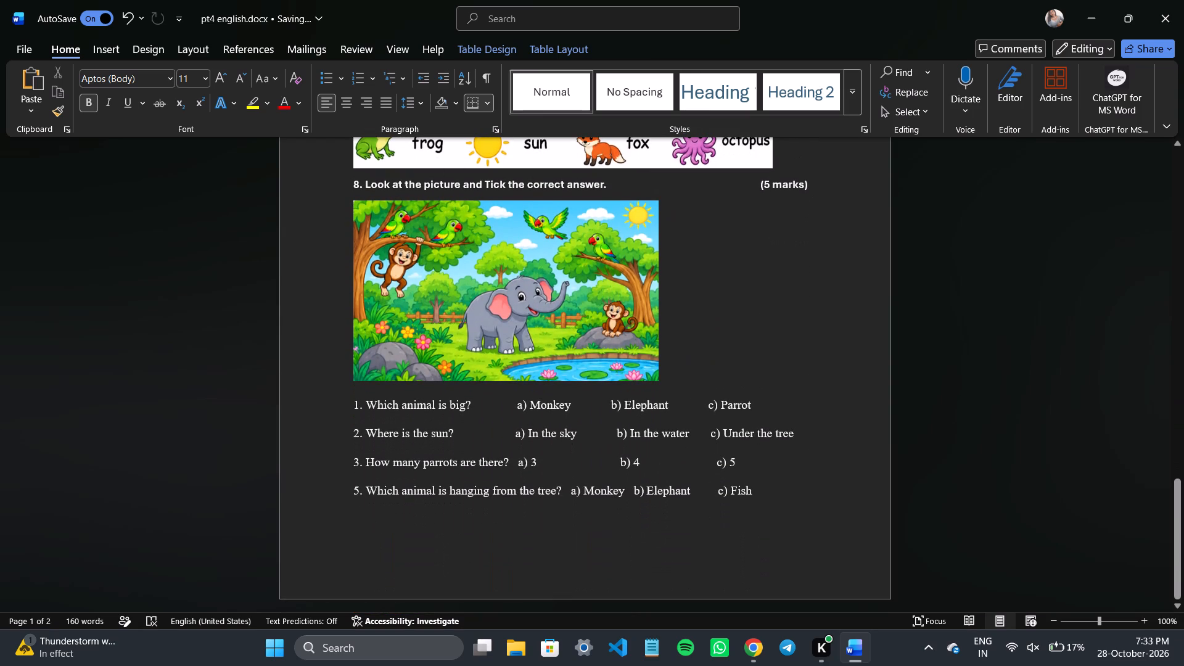
pyautogui.scroll(-1, 525, 413)
pyautogui.scroll(2, 570, 395)
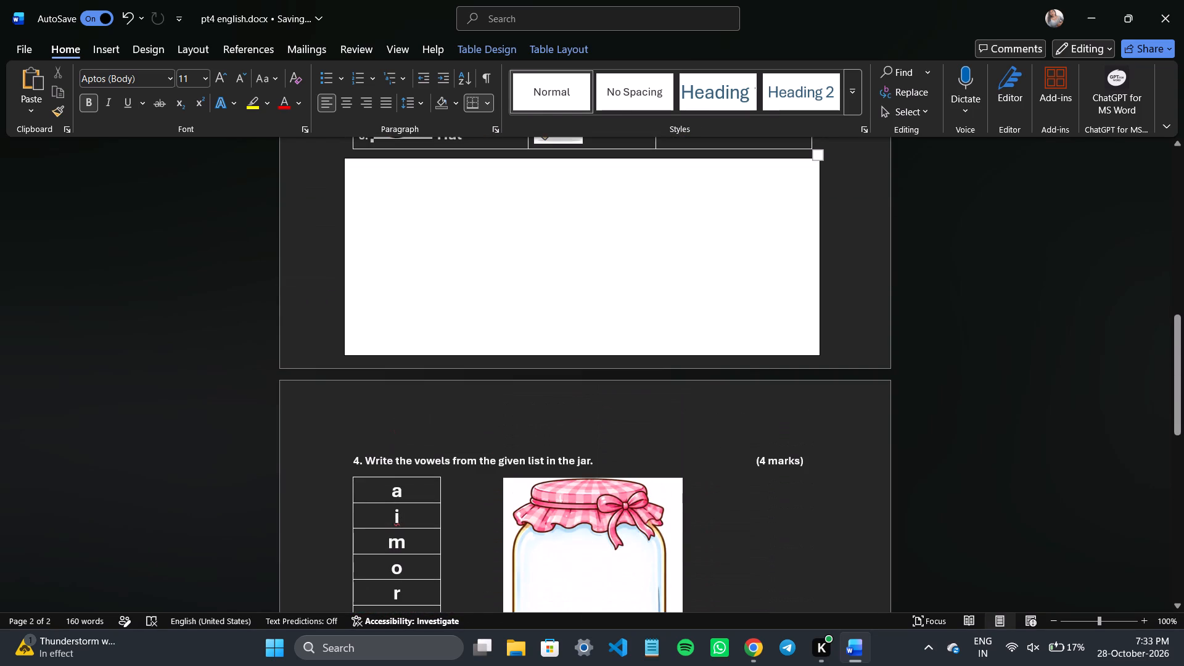
pyautogui.scroll(-2, 570, 395)
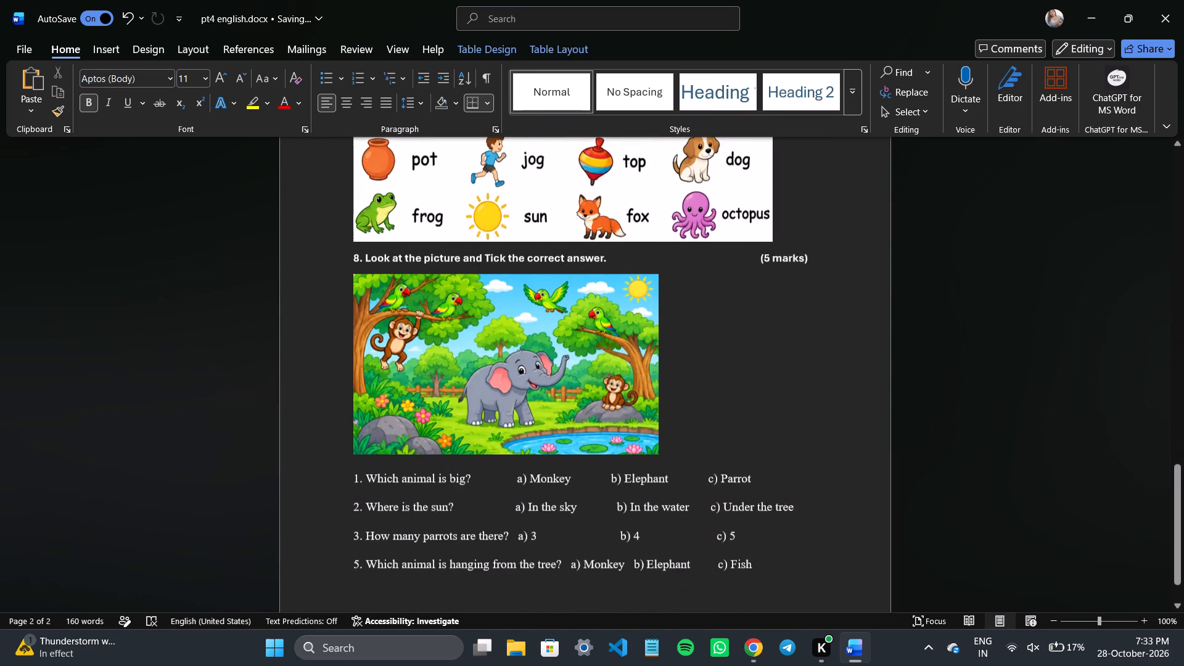
# Enlarge question 8's jungle animals picture proportionally to about three quarters of the text width.
pyautogui.click(570, 387)
pyautogui.scroll(-1, 570, 387)
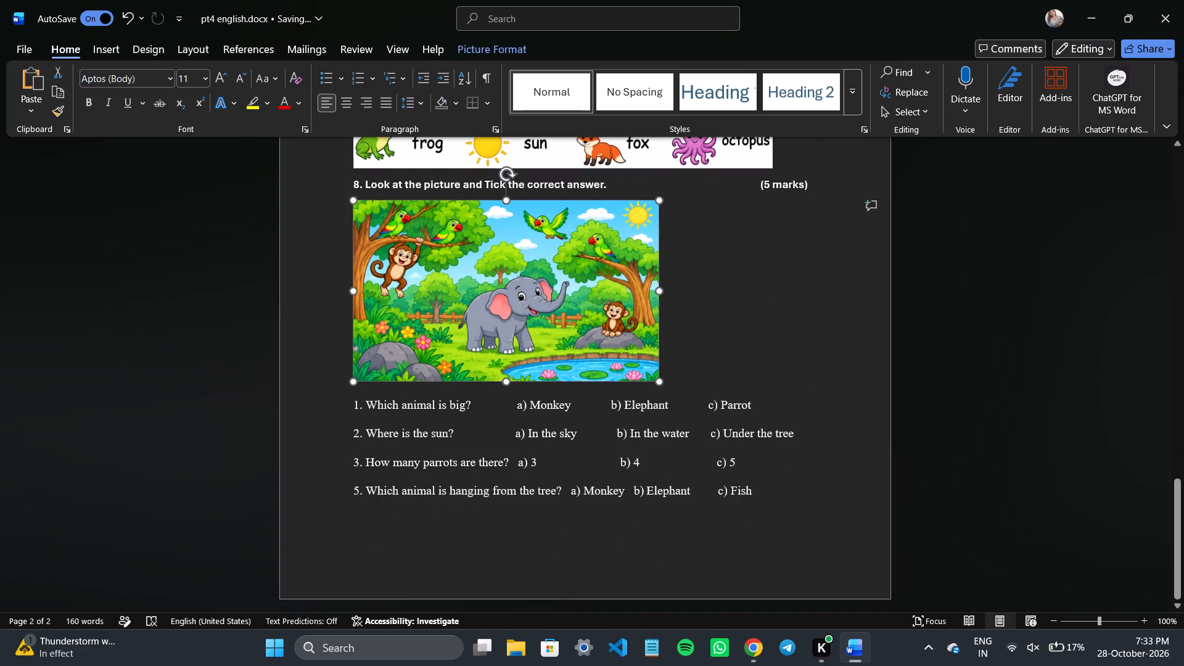
pyautogui.moveTo(659, 381); pyautogui.dragTo(669, 394)
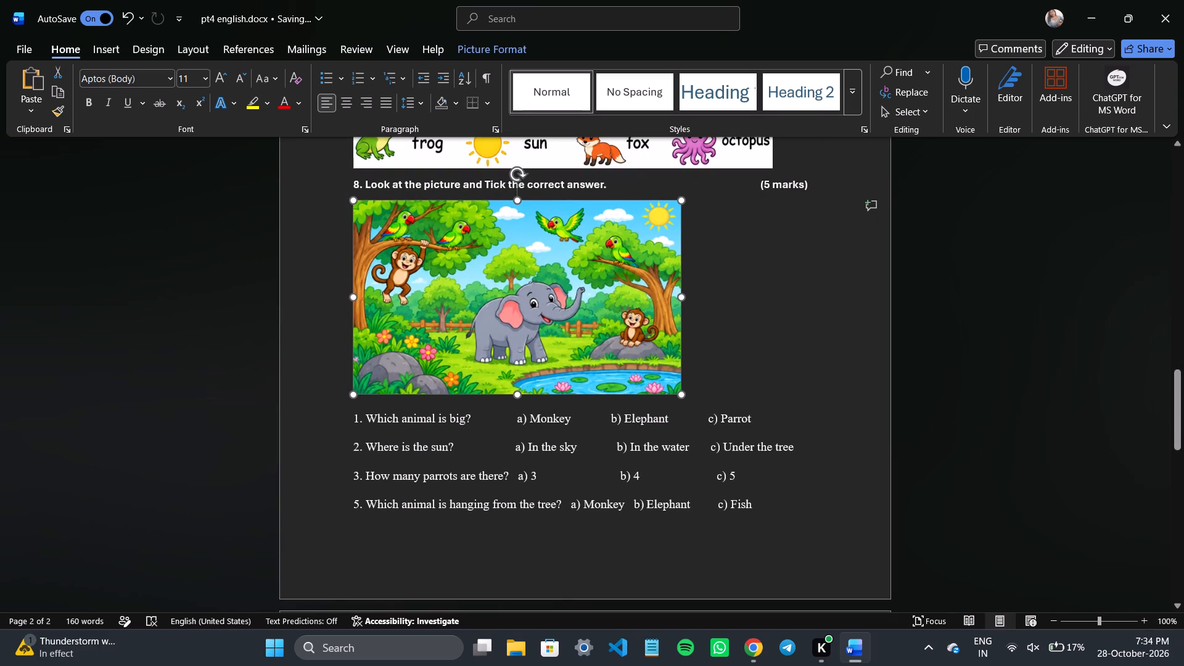
pyautogui.moveTo(669, 394); pyautogui.dragTo(664, 390)
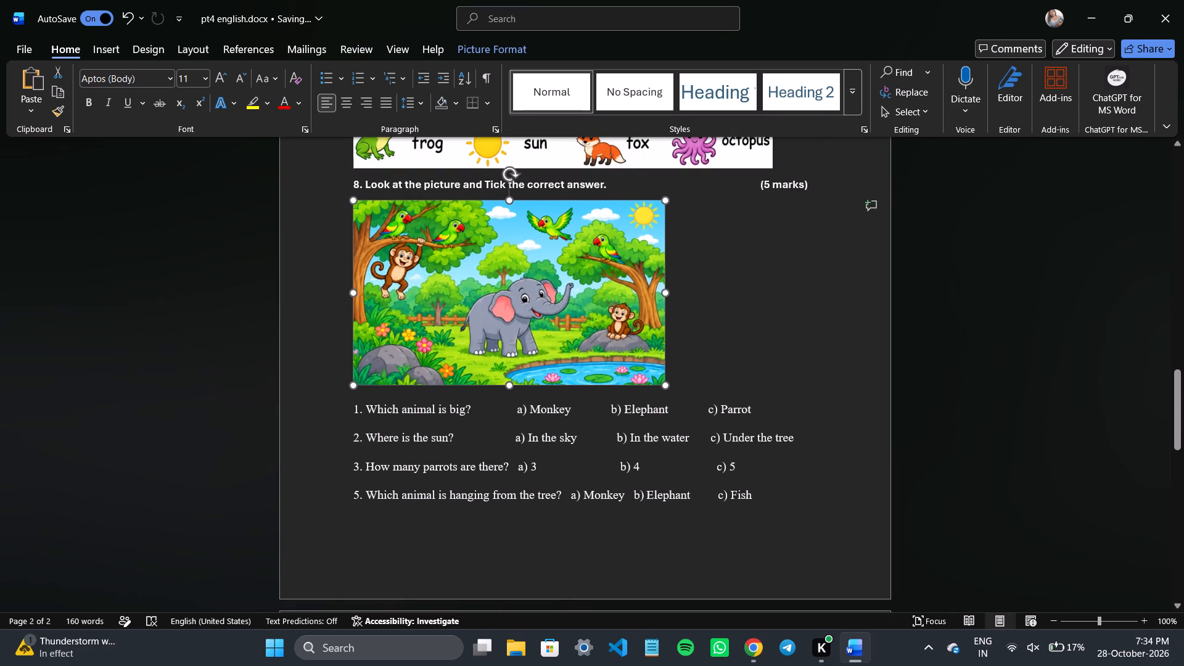
pyautogui.moveTo(664, 390); pyautogui.dragTo(711, 407)
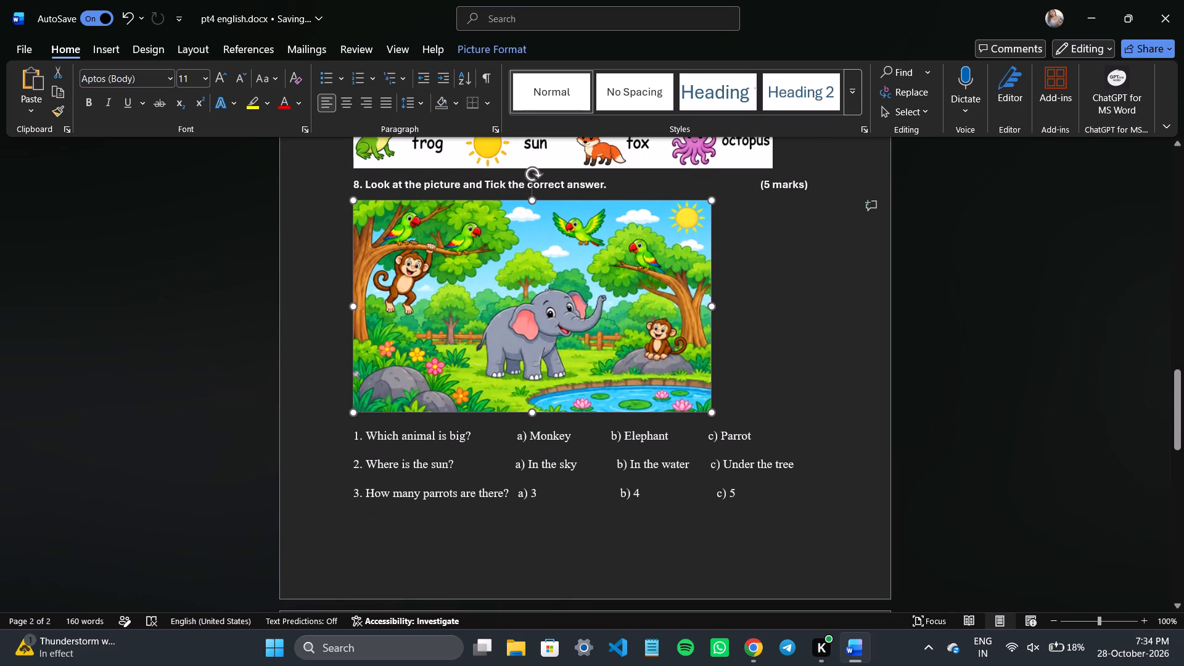
pyautogui.moveTo(711, 407); pyautogui.dragTo(705, 406)
# Delete the empty paragraph on the blank page after question 8.
pyautogui.scroll(-1, 598, 448)
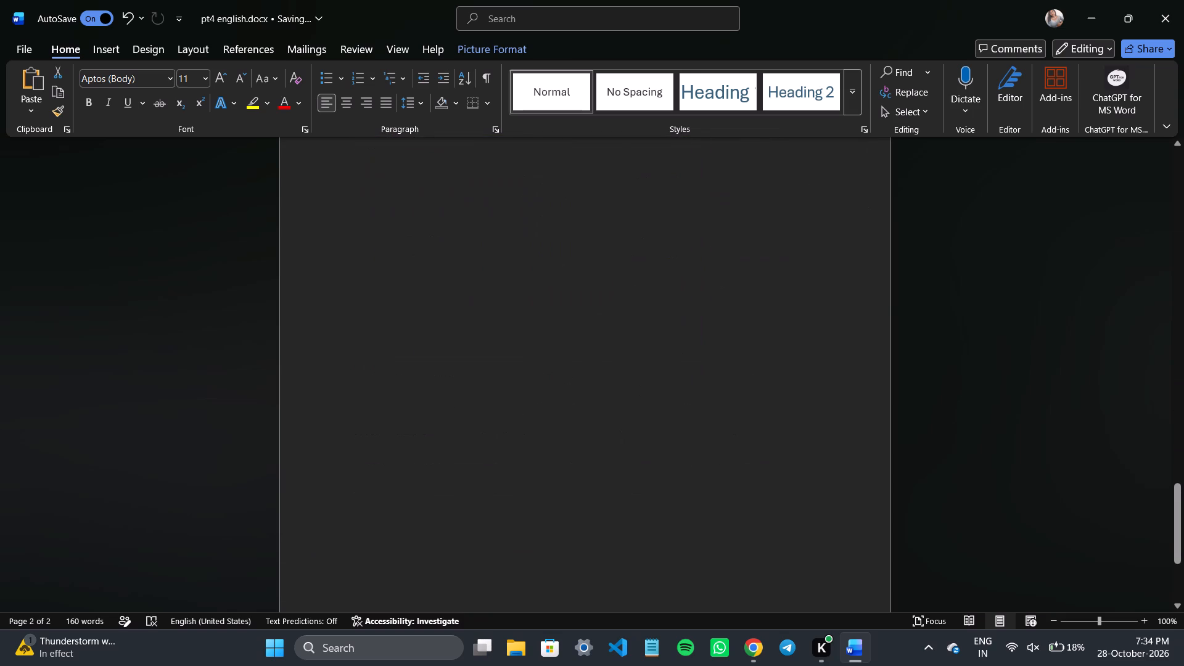
pyautogui.scroll(-1, 598, 448)
pyautogui.click(598, 448)
pyautogui.press('BackSpace')
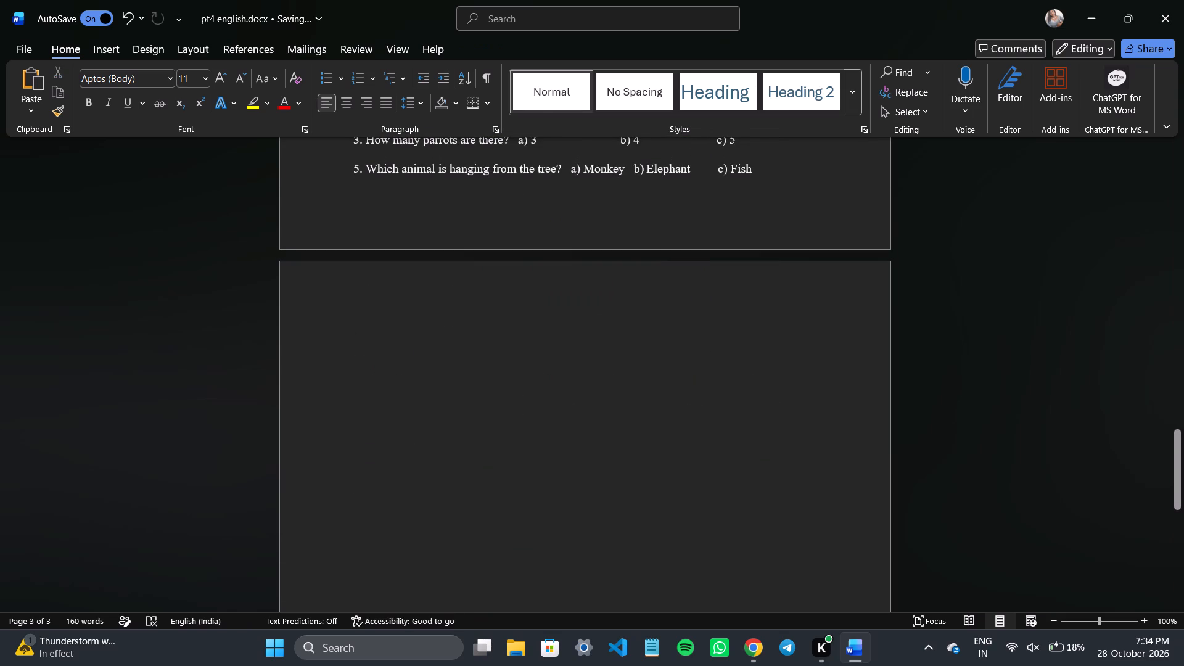
pyautogui.scroll(2, 598, 448)
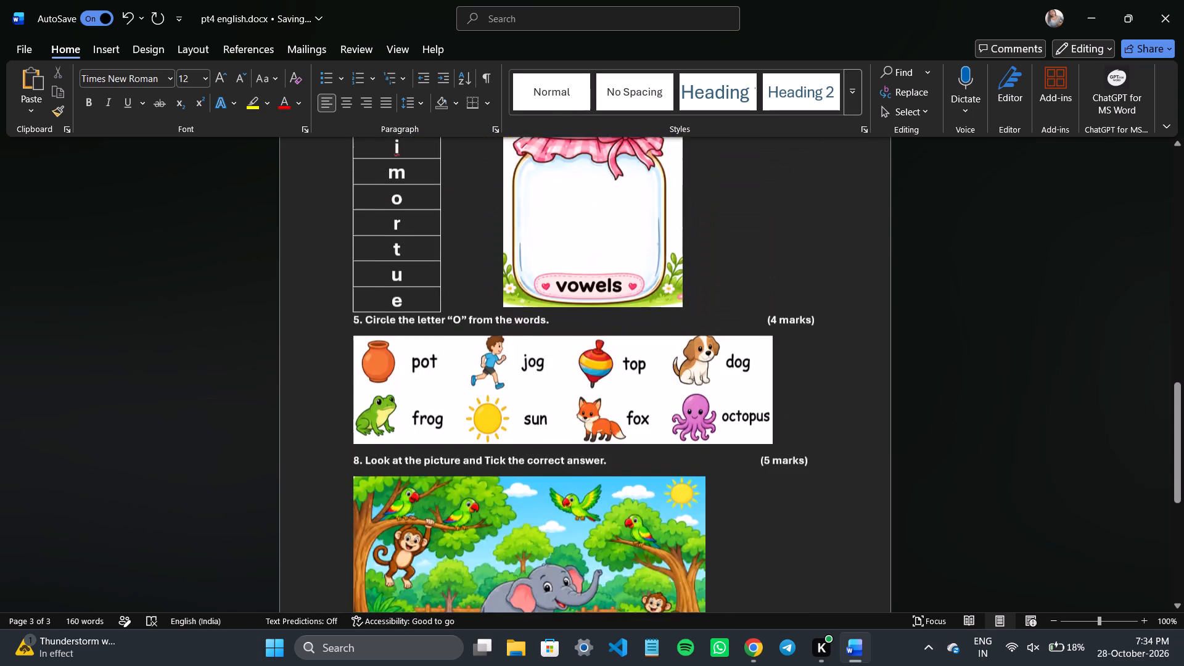
pyautogui.scroll(3, 593, 473)
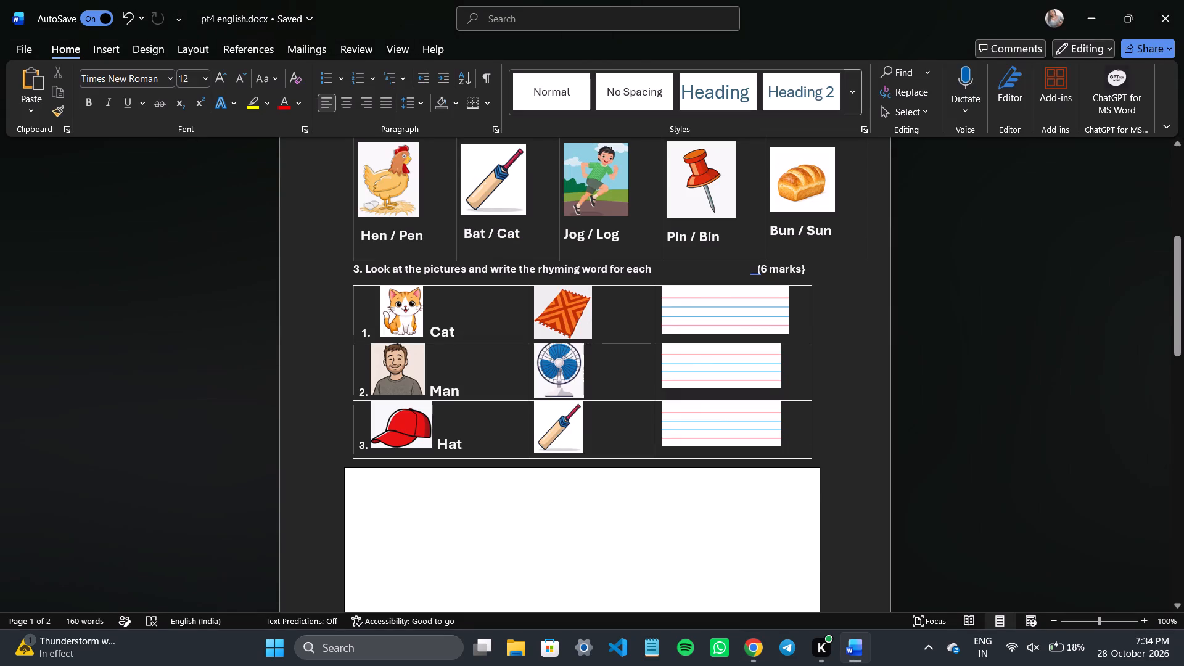
pyautogui.scroll(1, 477, 202)
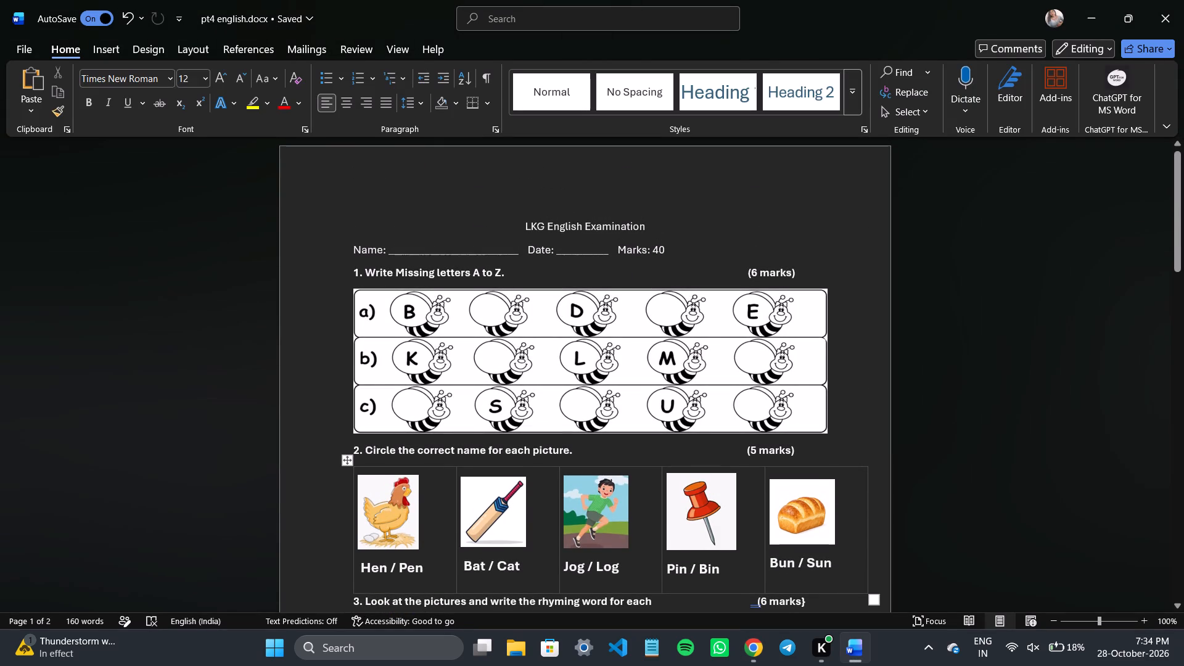
pyautogui.click(402, 536)
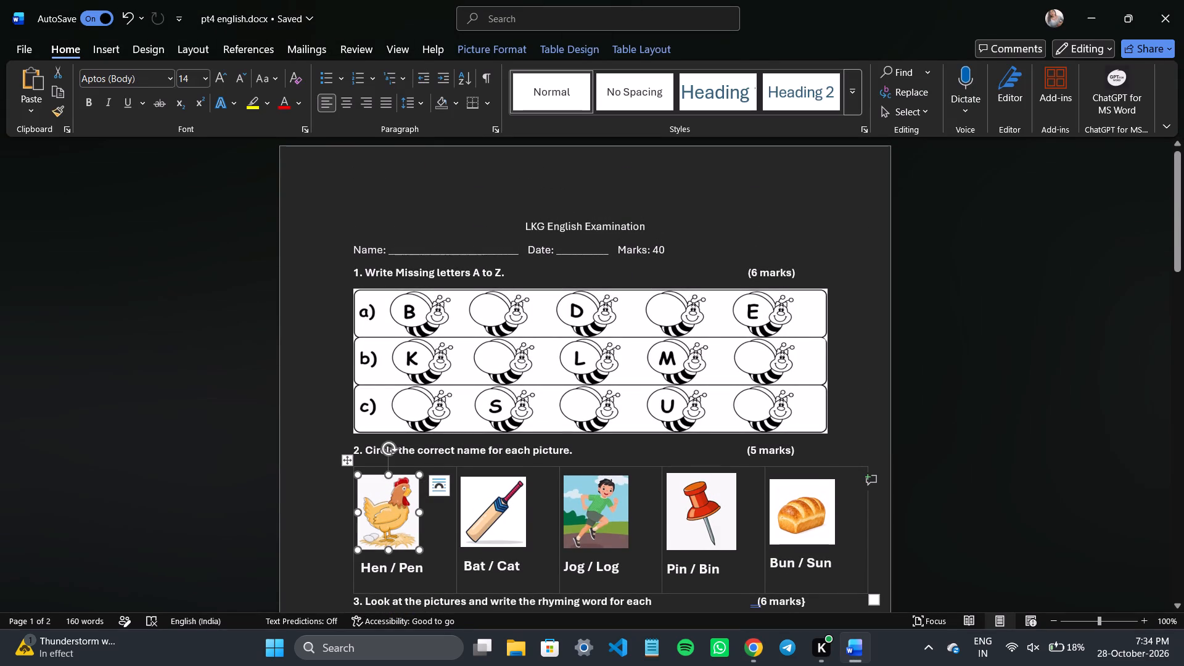
pyautogui.moveTo(419, 553); pyautogui.dragTo(405, 539)
pyautogui.click(526, 535)
pyautogui.click(514, 535)
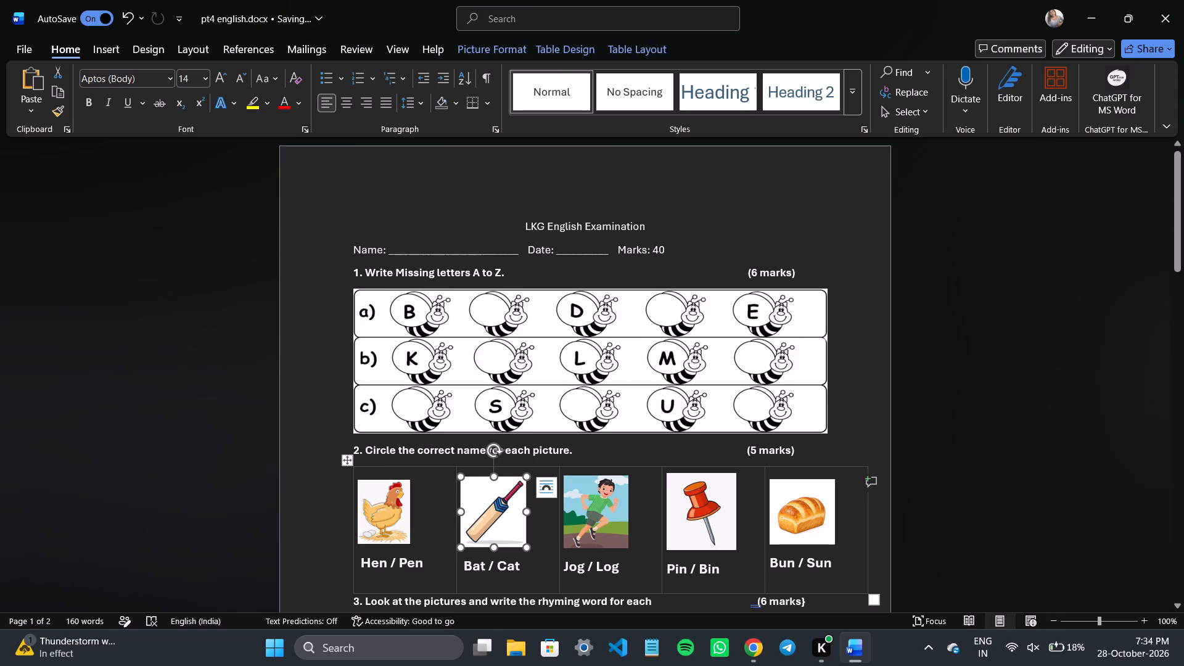
pyautogui.moveTo(526, 547); pyautogui.dragTo(512, 538)
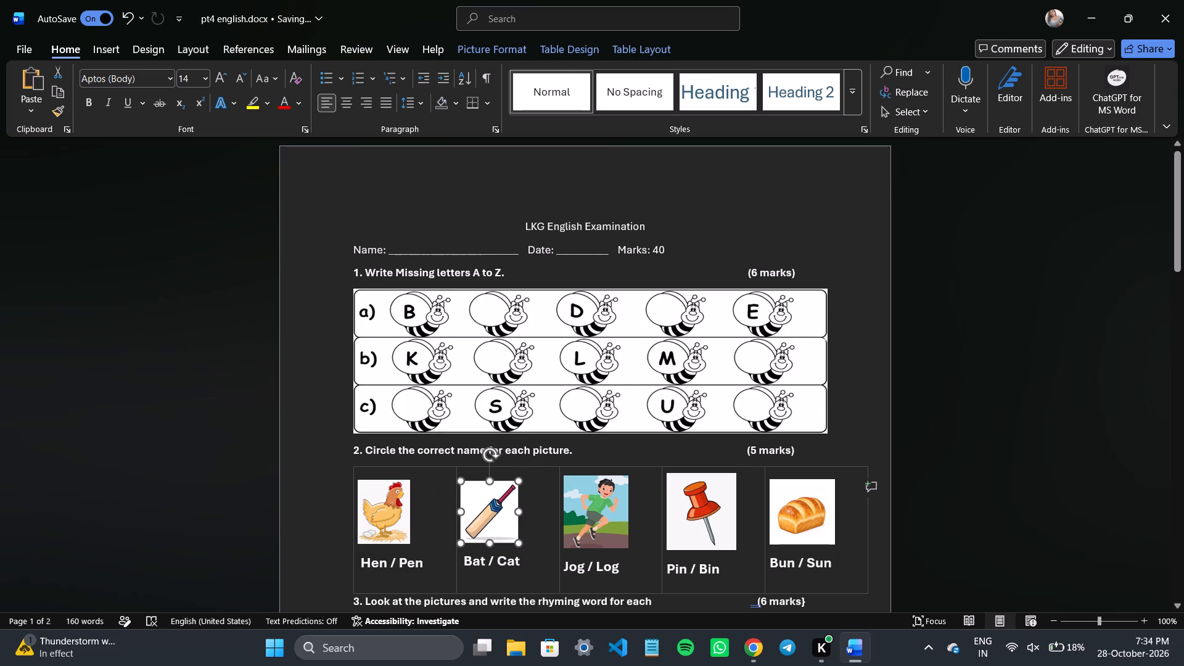
pyautogui.click(512, 538)
pyautogui.click(488, 580)
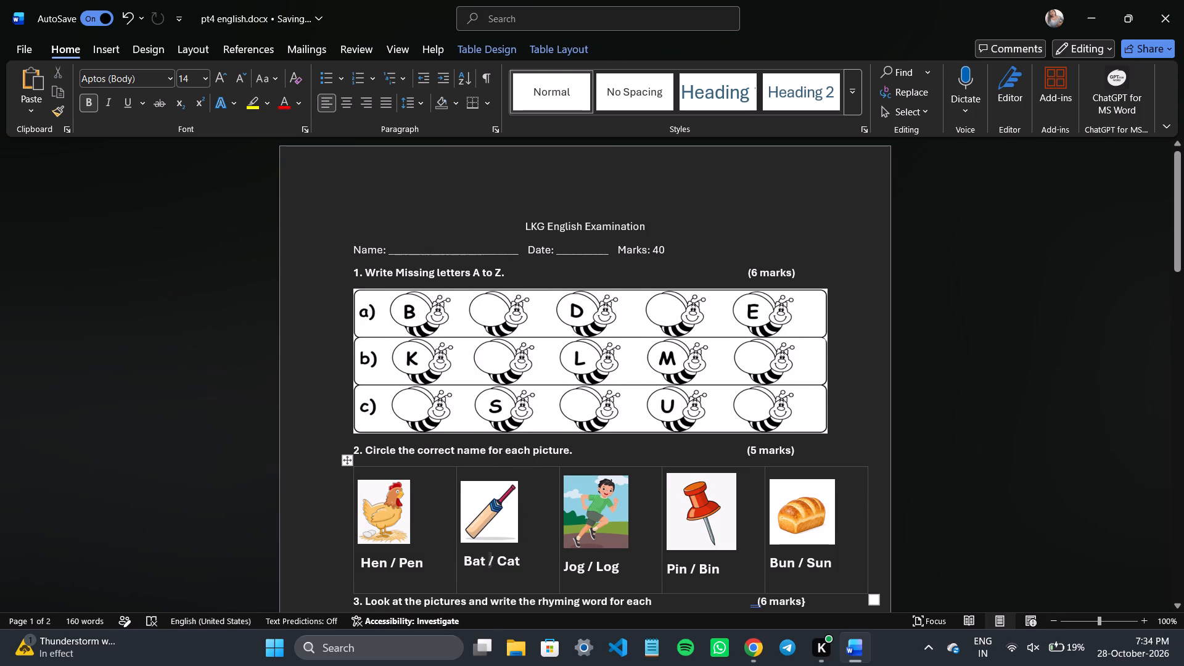
pyautogui.press('Down')
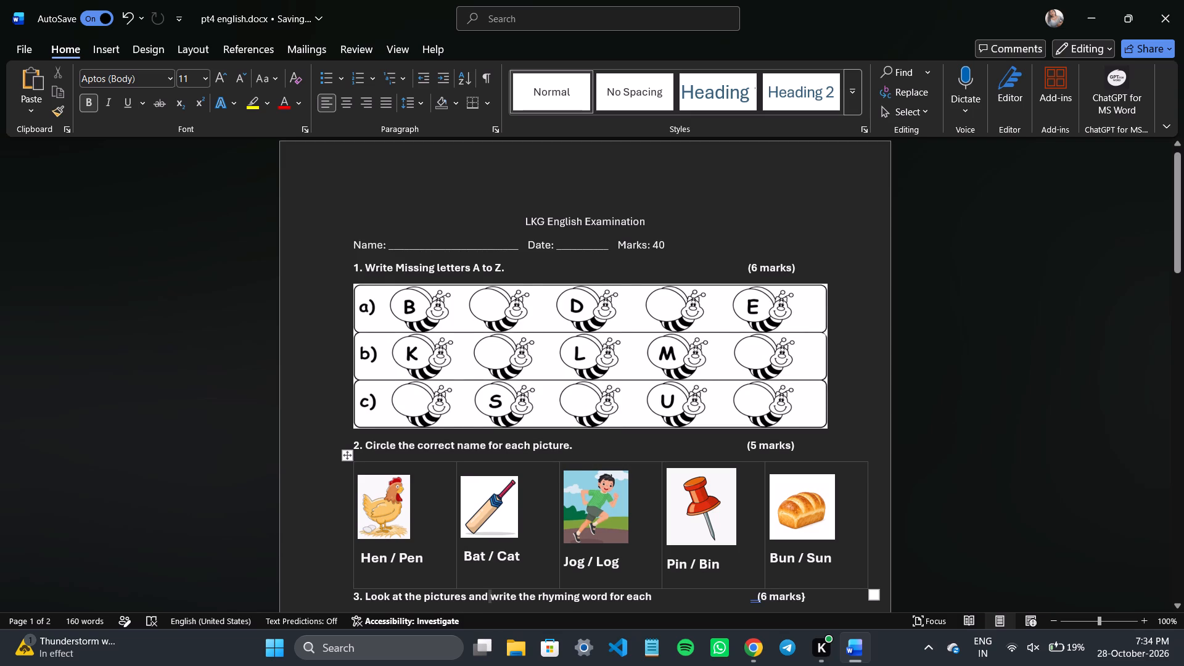
pyautogui.click(617, 503)
pyautogui.moveTo(629, 543); pyautogui.dragTo(625, 541)
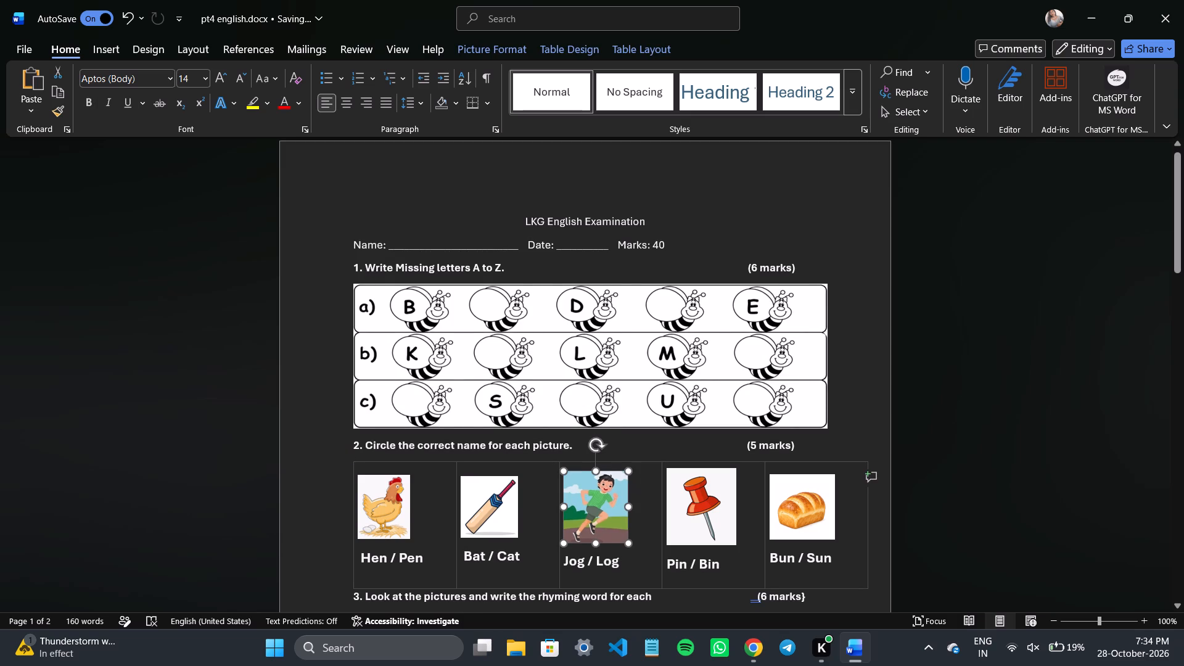
pyautogui.moveTo(625, 541); pyautogui.dragTo(615, 530)
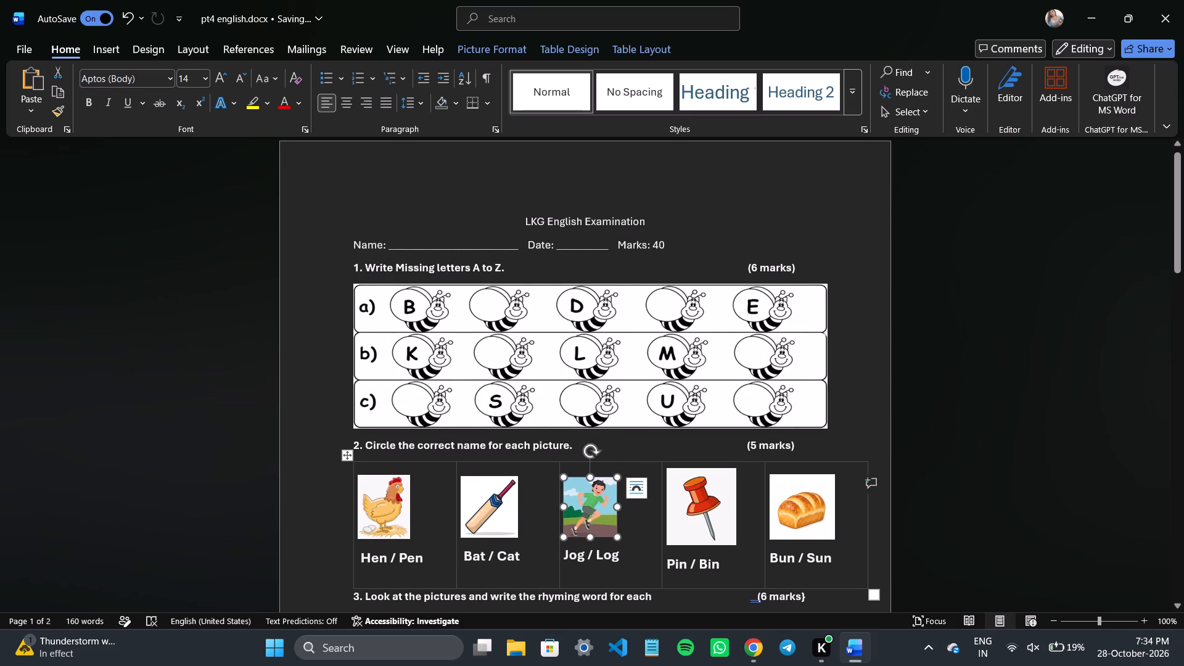
# Centre the contents of all five cells in question 2's table and set their line spacing to 1.0.
pyautogui.click(389, 471)
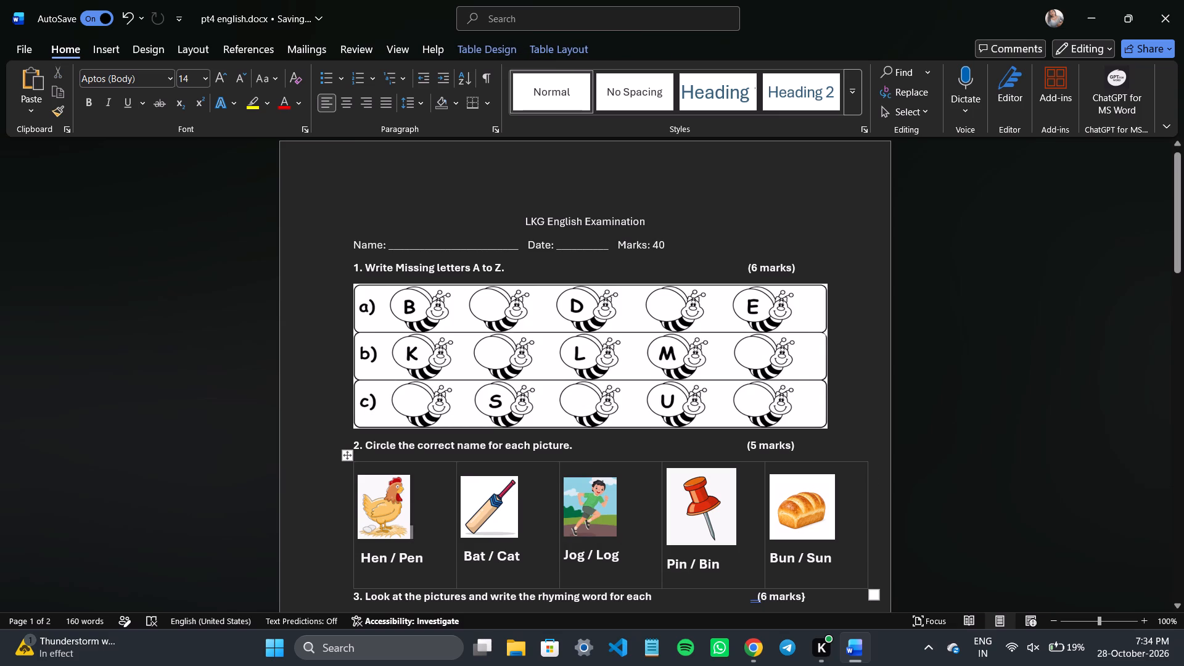
pyautogui.moveTo(844, 545); pyautogui.dragTo(363, 462)
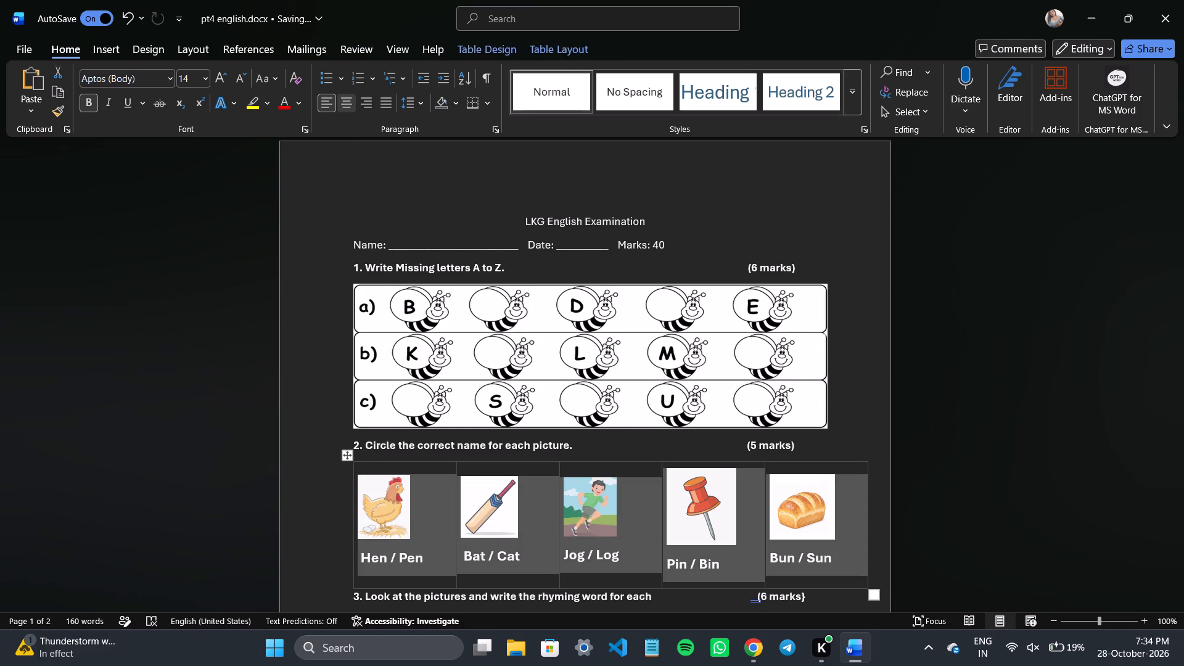
pyautogui.click(347, 104)
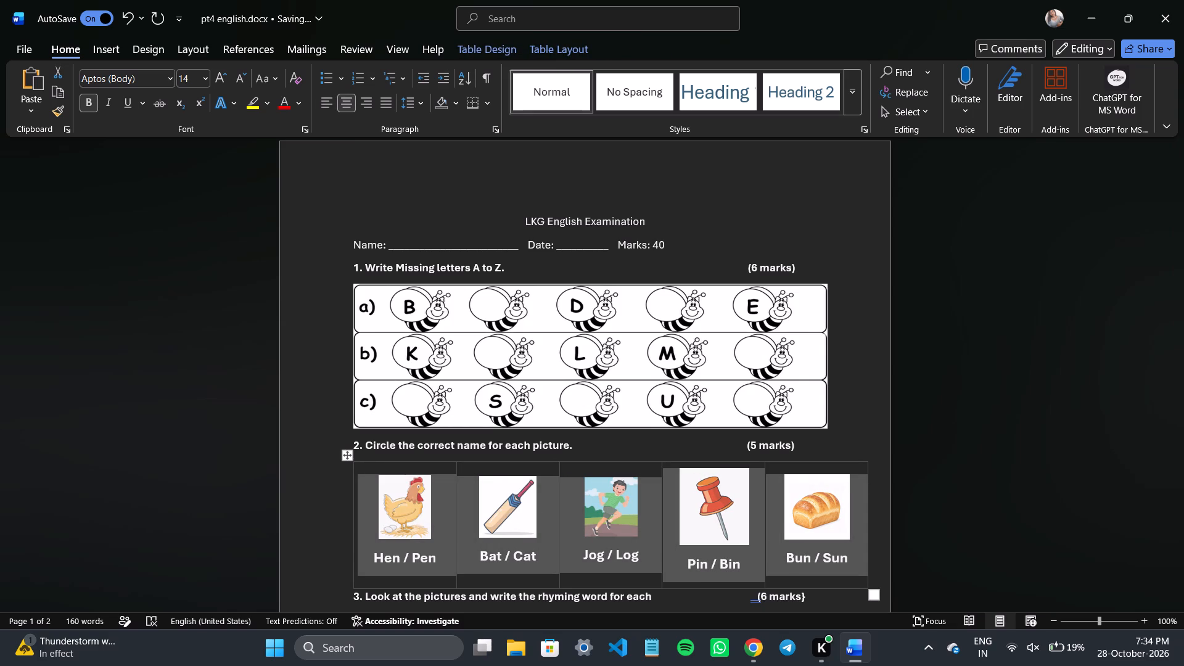
pyautogui.click(419, 101)
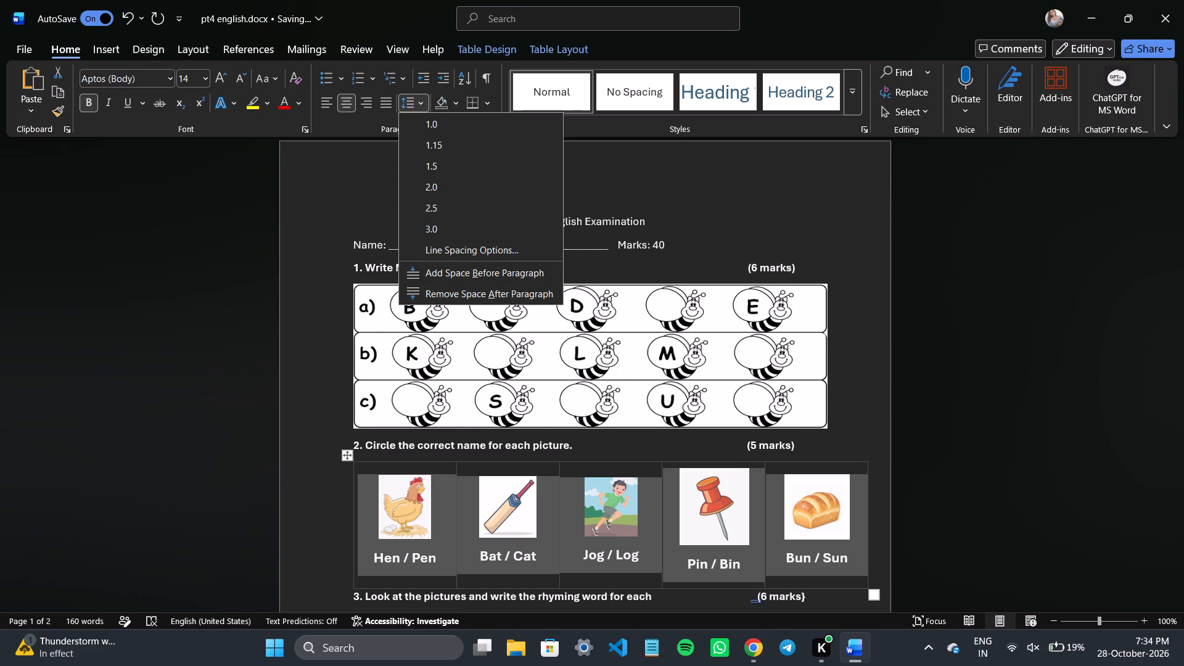
pyautogui.click(430, 125)
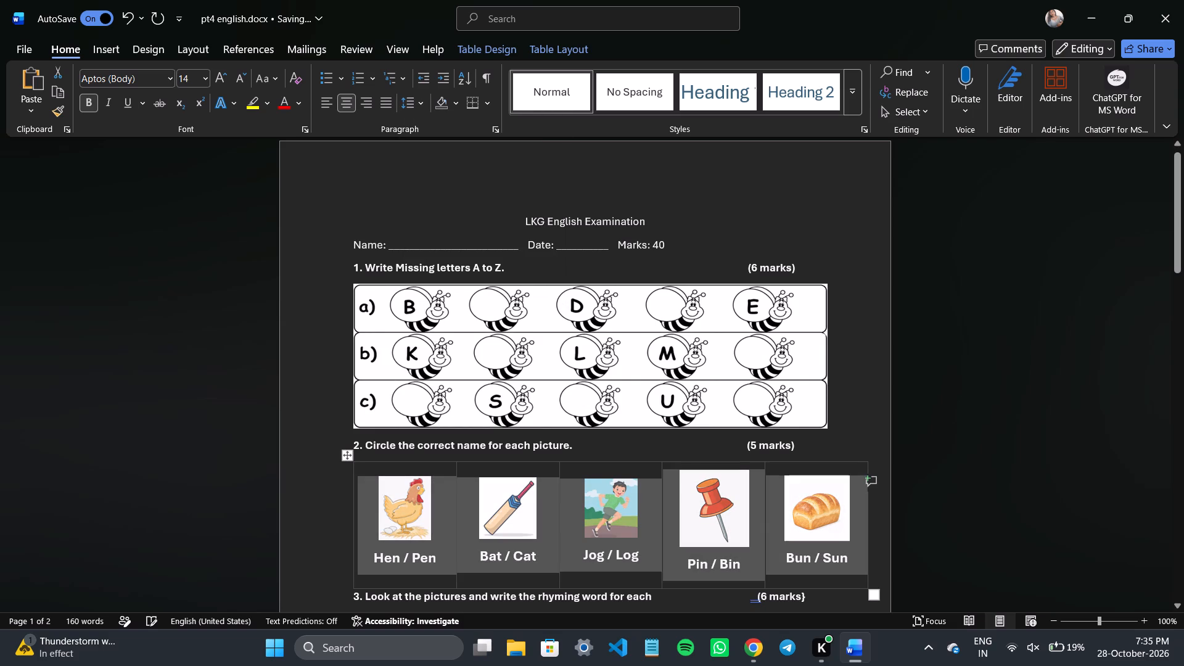
pyautogui.click(644, 514)
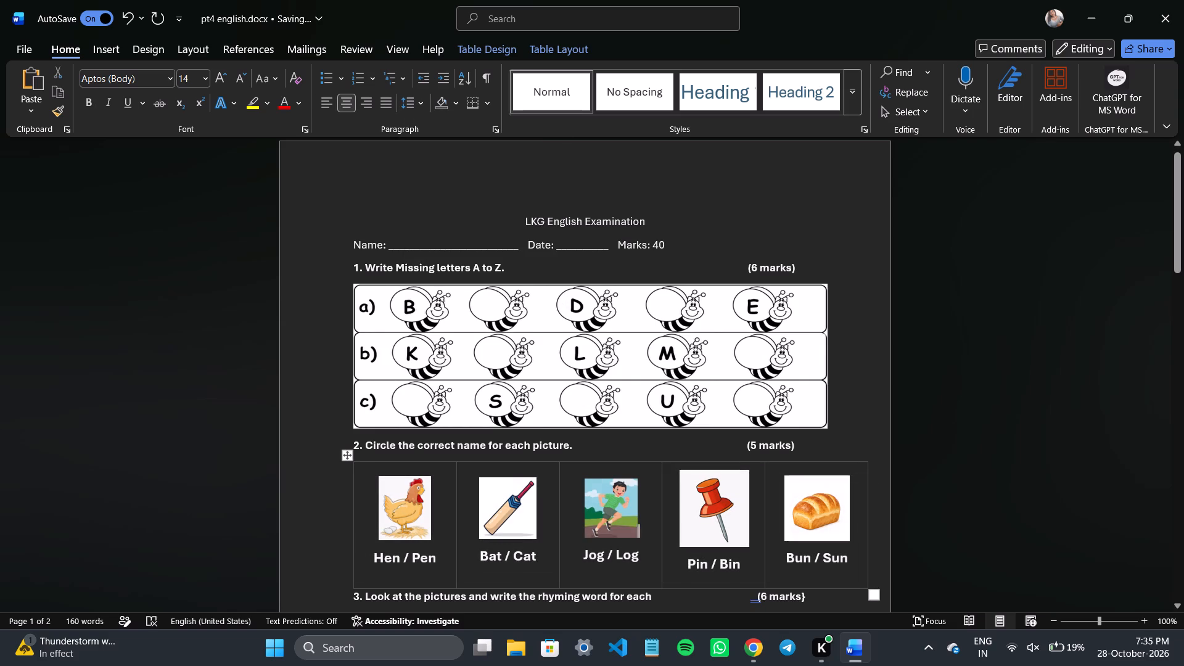
# Shrink the push pin picture in question 2's table to match the neighbouring pictures.
pyautogui.click(742, 499)
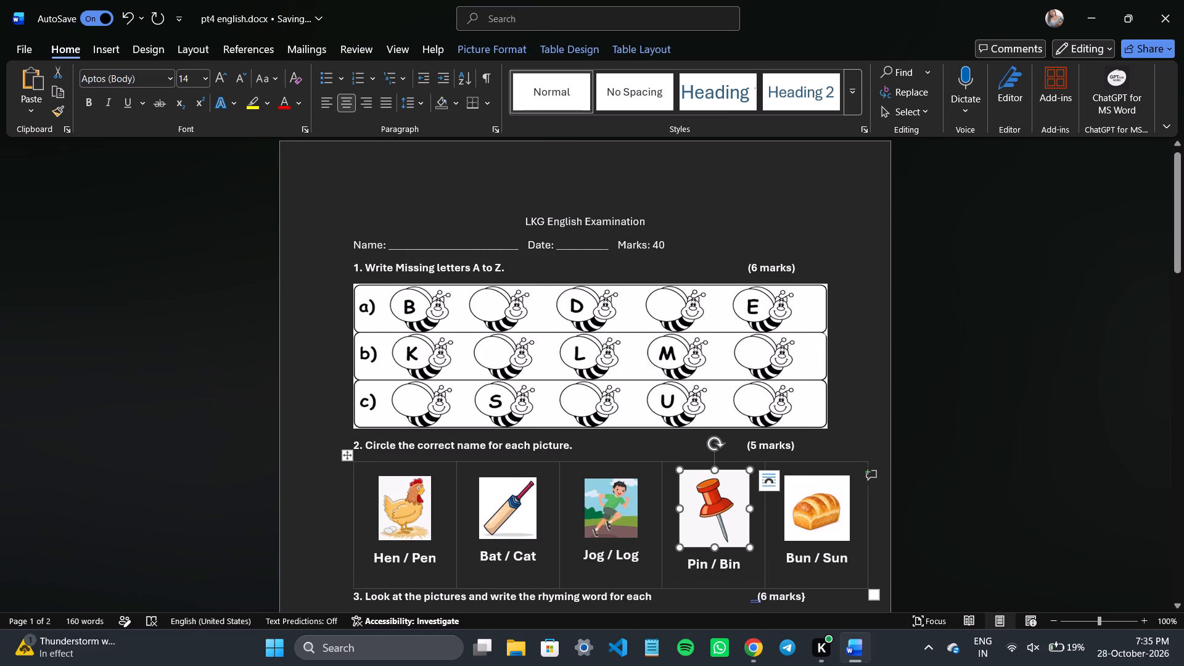
pyautogui.moveTo(752, 546); pyautogui.dragTo(741, 536)
pyautogui.click(741, 536)
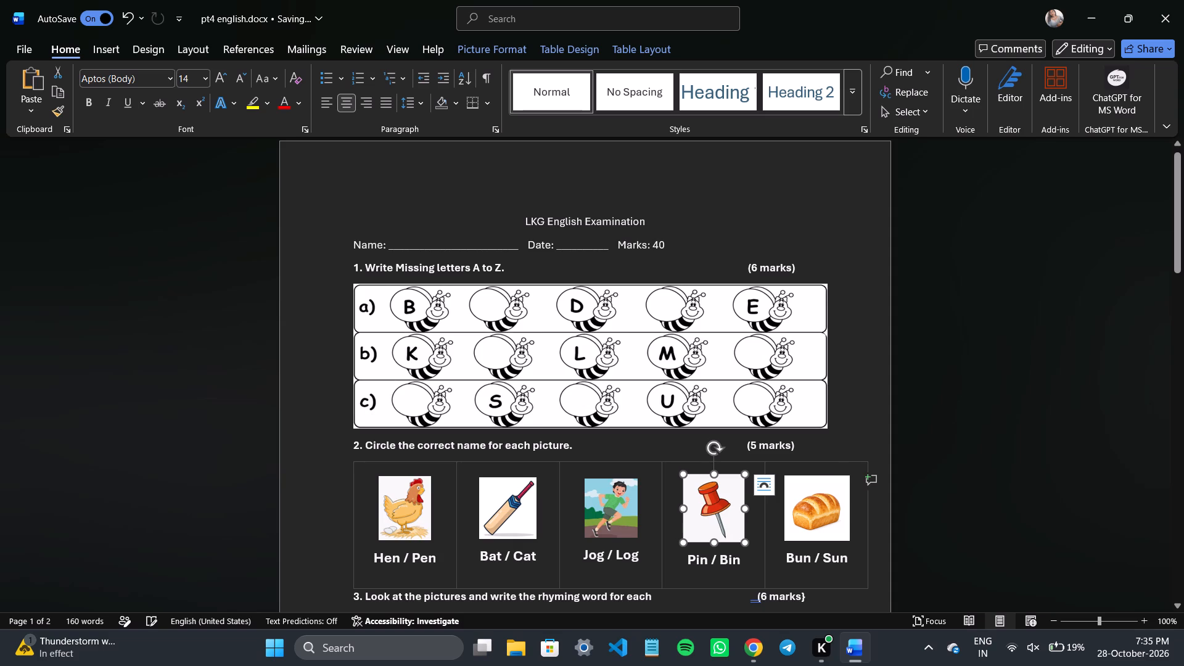
# Reduce the row height of question 2's picture table by raising its bottom border closer to the word choices.
pyautogui.click(693, 573)
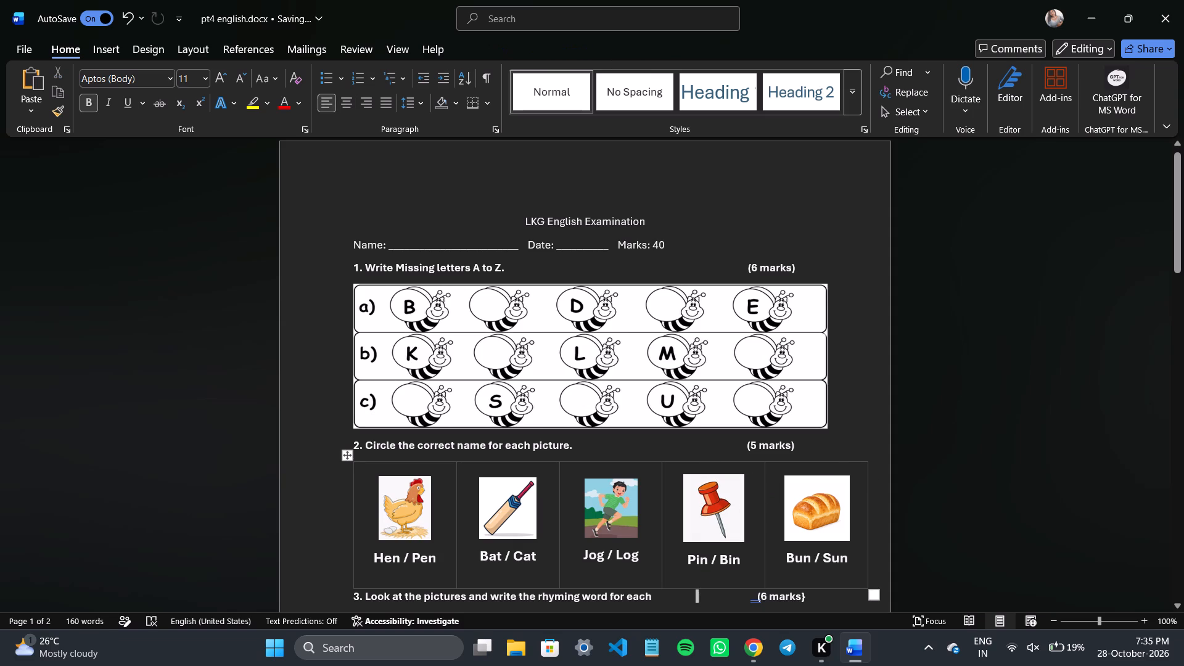
pyautogui.moveTo(659, 586); pyautogui.dragTo(660, 582)
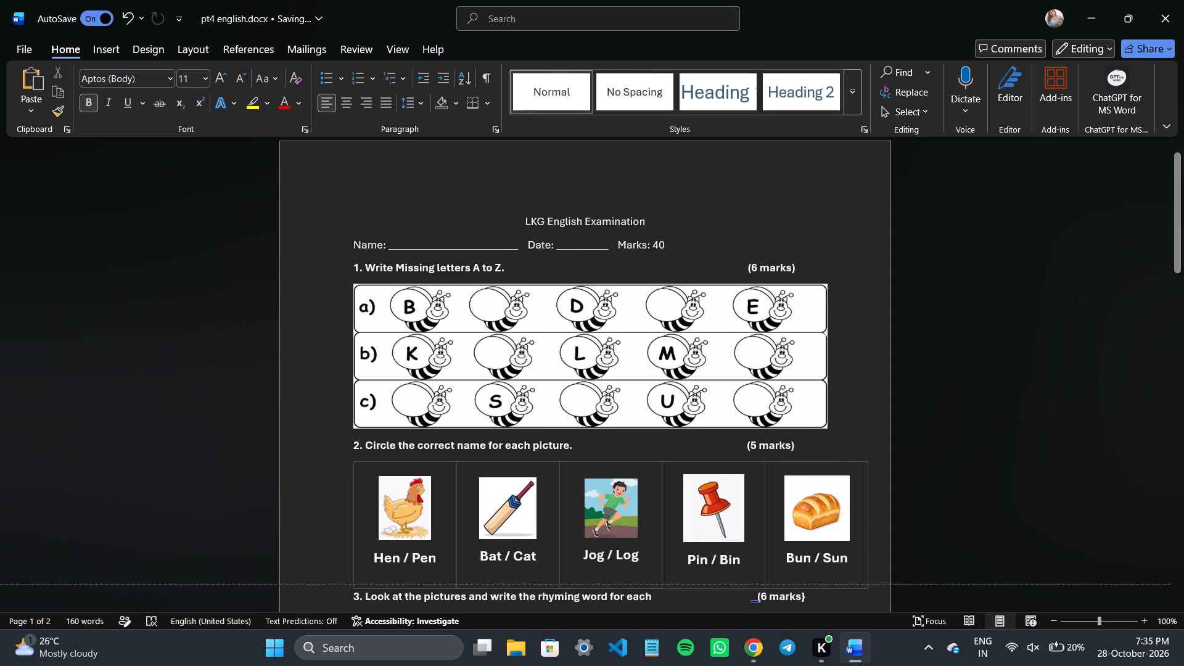
pyautogui.moveTo(660, 582); pyautogui.dragTo(658, 560)
# Review the exercises and their marks on both pages, including the blank white box below question 3.
pyautogui.scroll(-1, 658, 560)
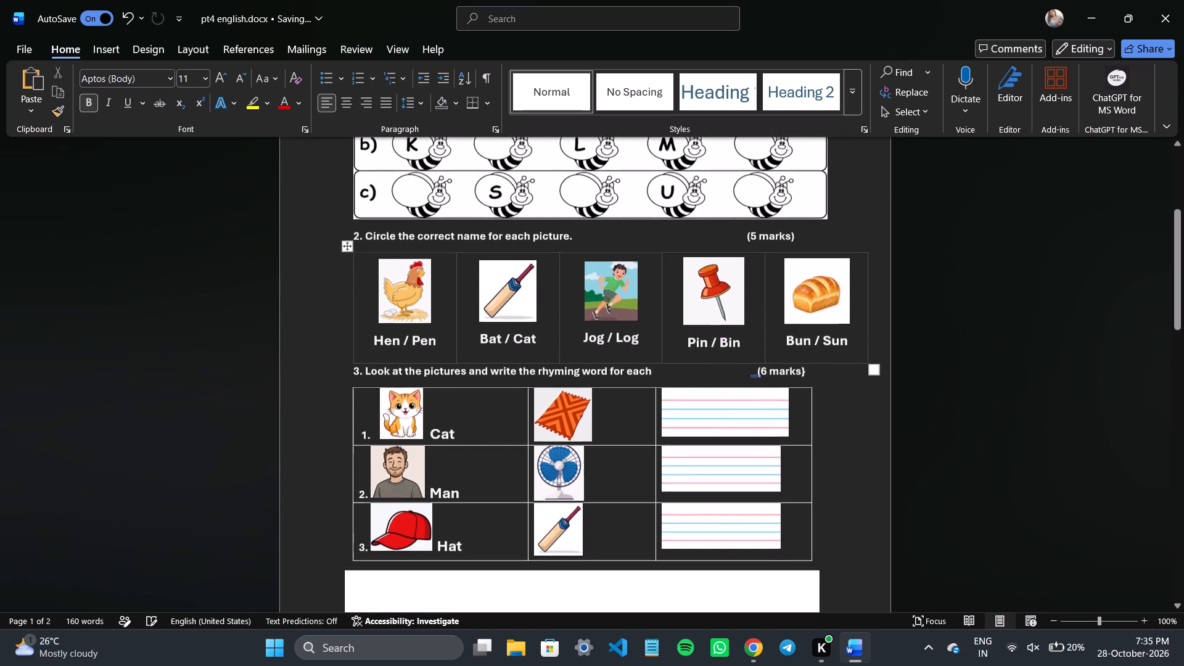
pyautogui.scroll(-2, 658, 560)
pyautogui.scroll(2, 658, 560)
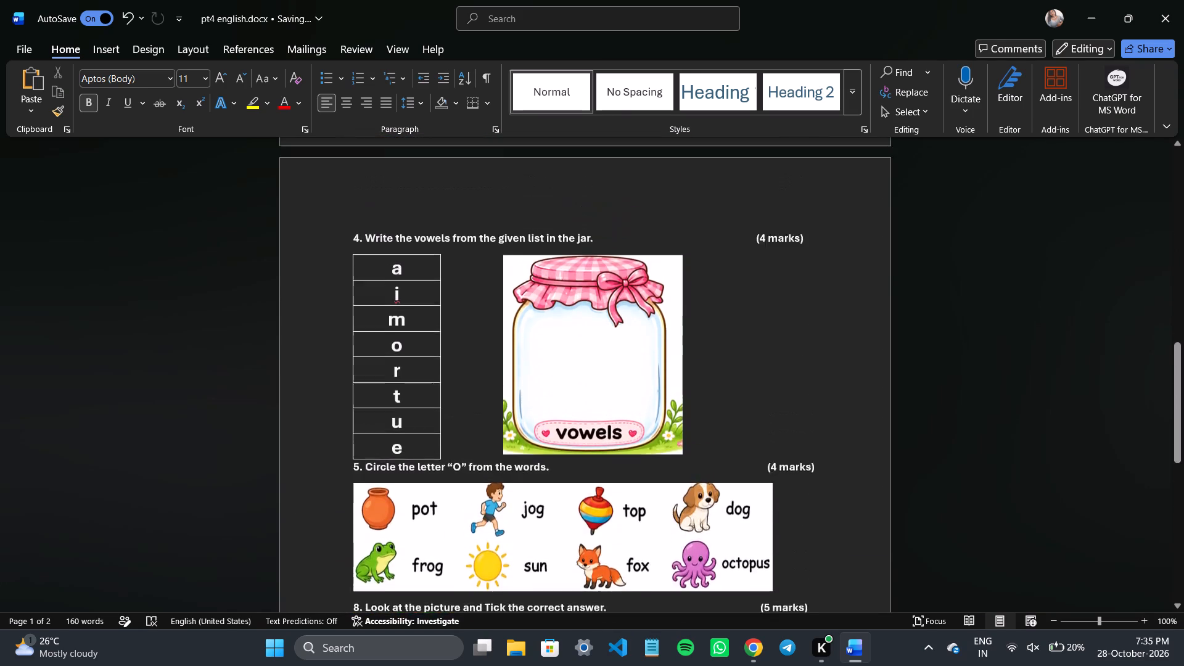
pyautogui.scroll(2, 658, 560)
pyautogui.click(638, 321)
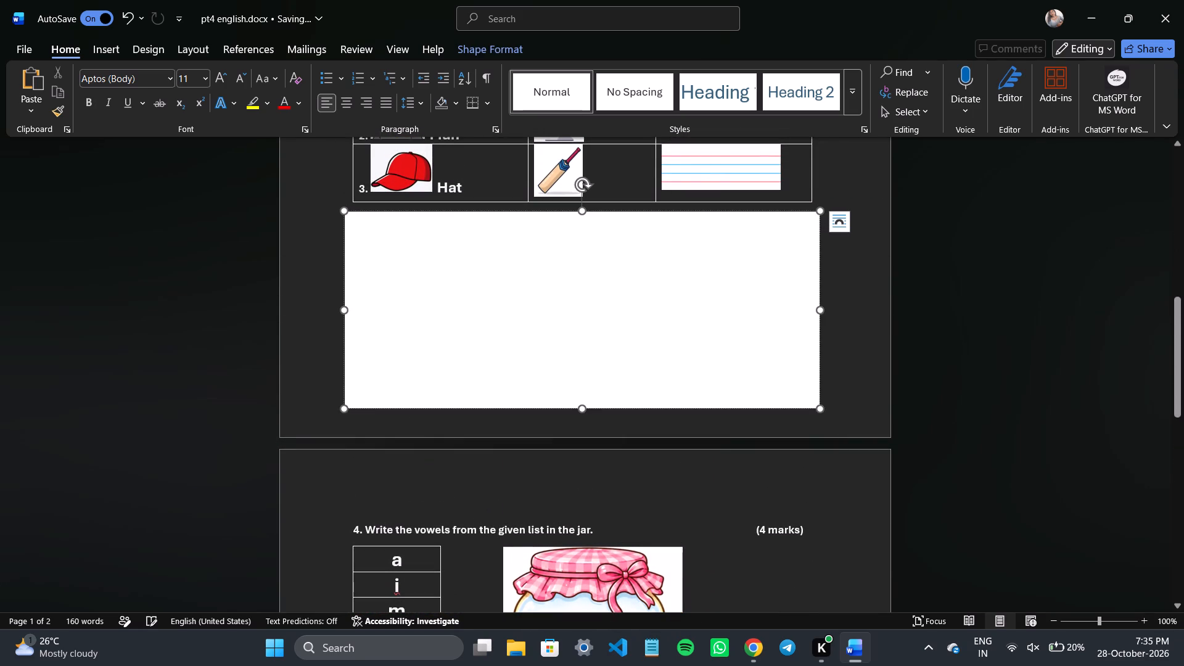
pyautogui.scroll(1, 587, 408)
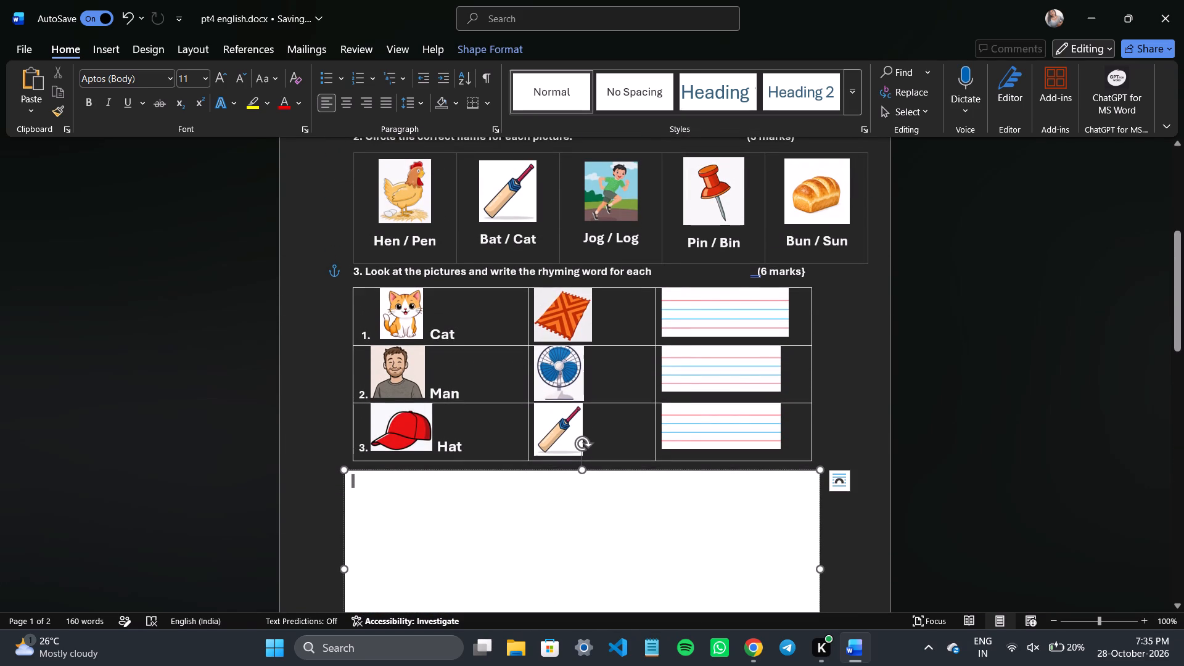
pyautogui.scroll(-2, 490, 364)
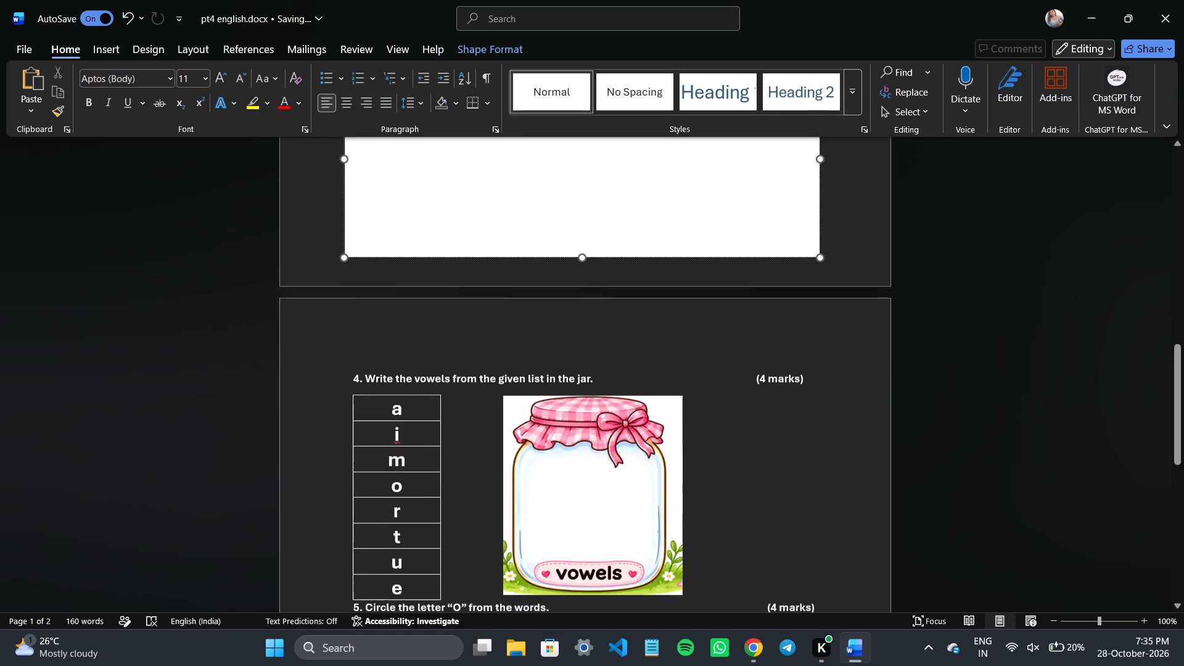
pyautogui.scroll(-2, 490, 364)
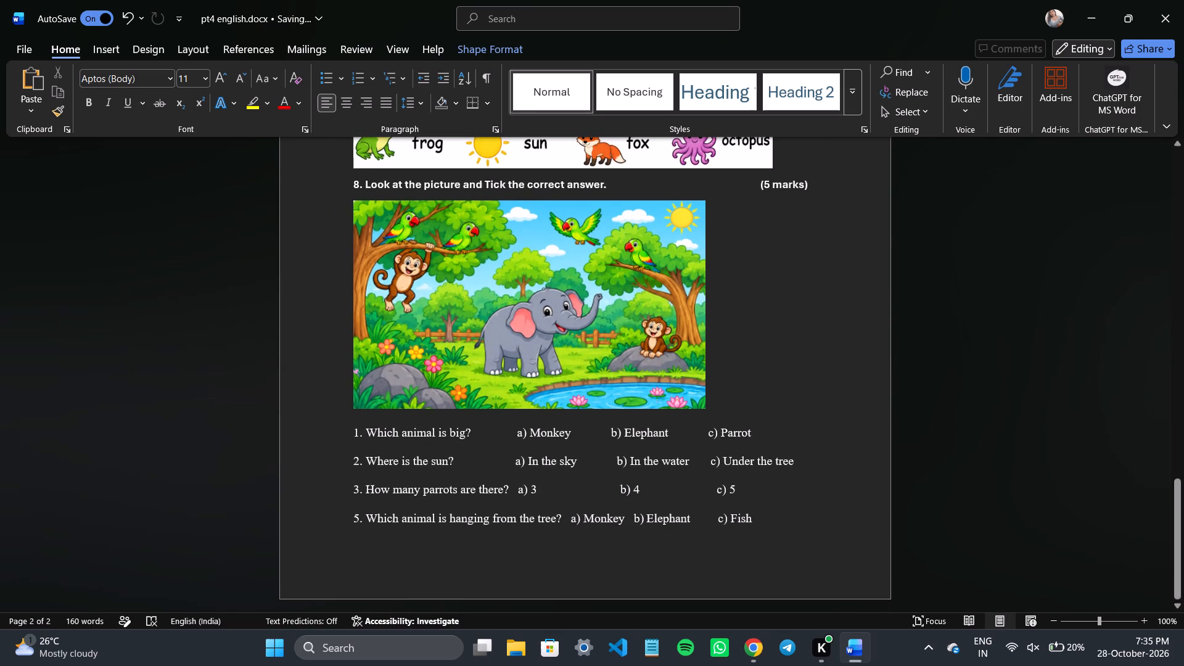
pyautogui.scroll(5, 682, 419)
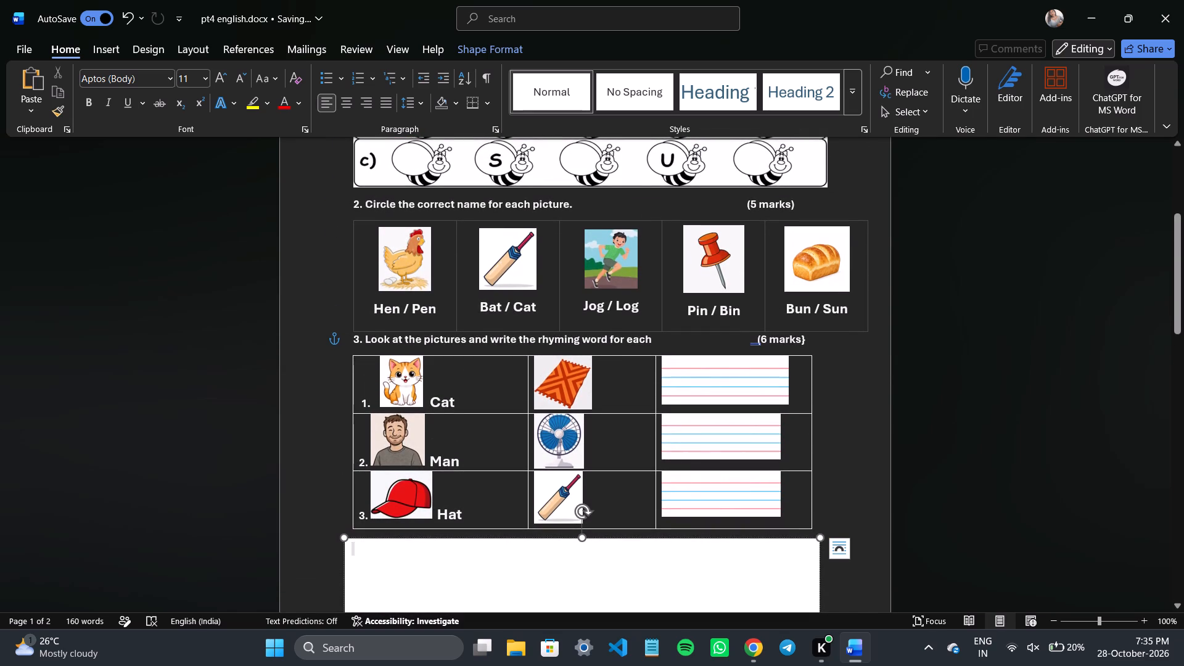
pyautogui.scroll(-2, 682, 419)
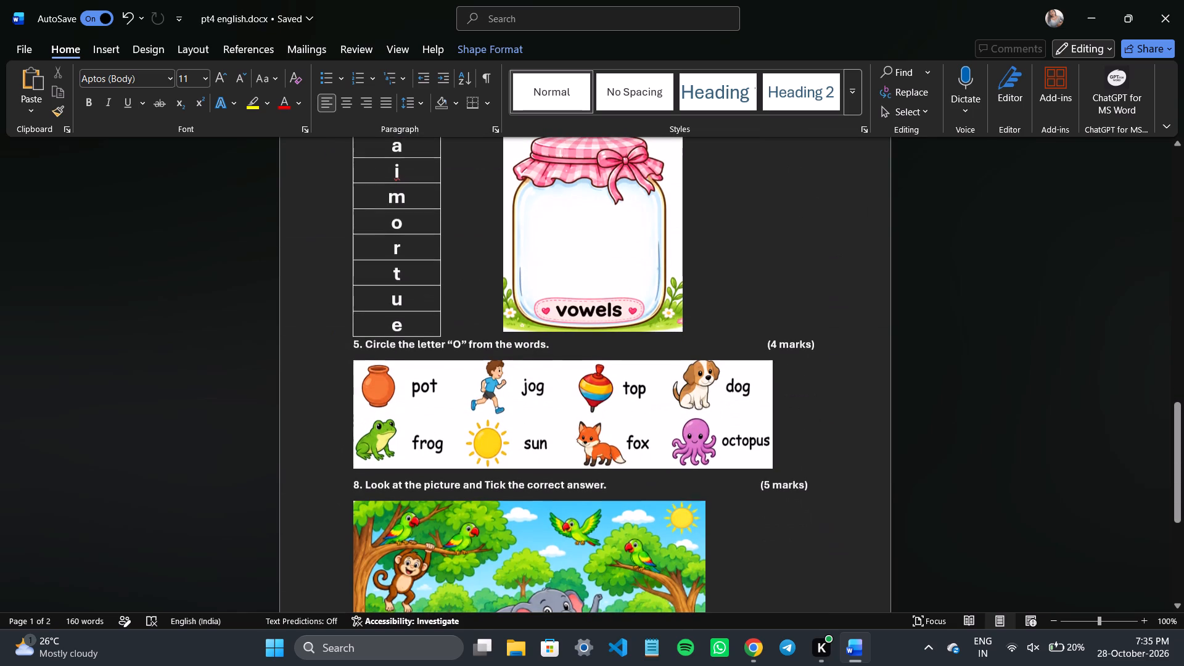
pyautogui.scroll(-1, 682, 419)
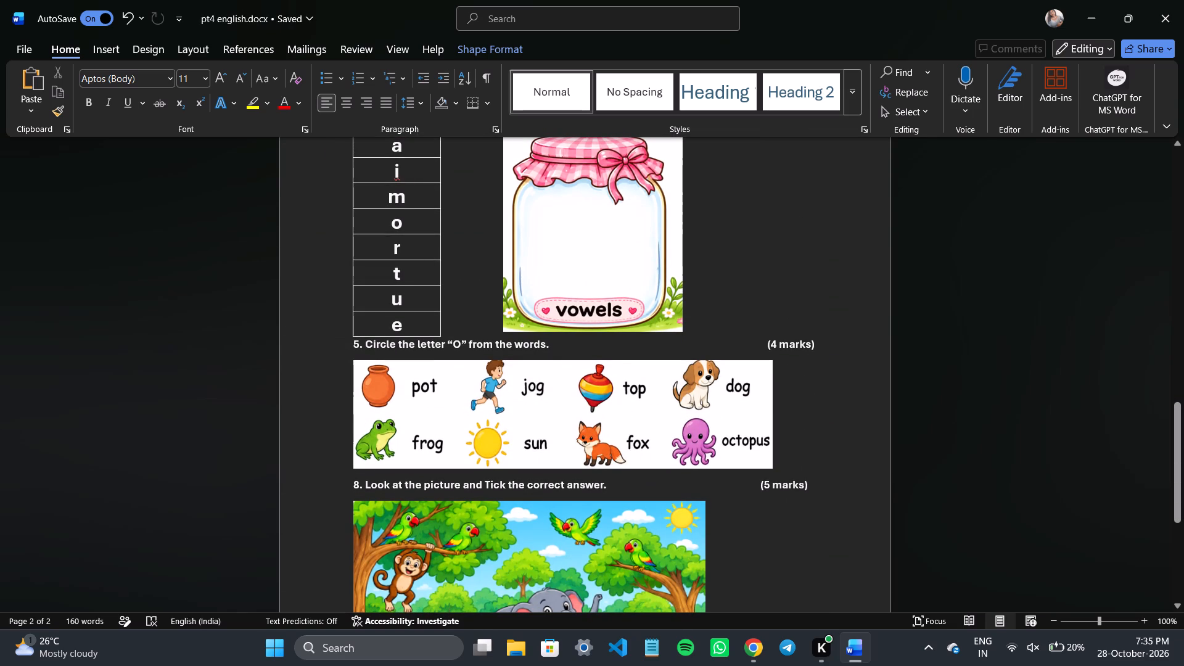
# Change the marks for question 4, the vowels in the jar exercise, to 5.
pyautogui.scroll(1, 754, 405)
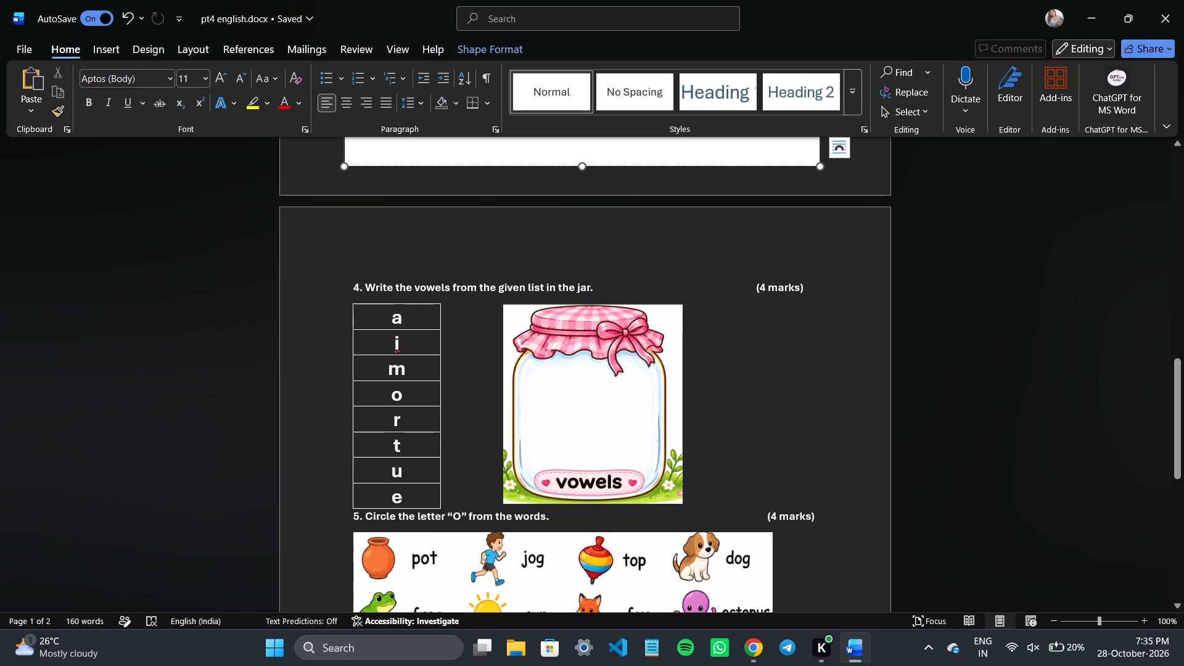
pyautogui.click(762, 288)
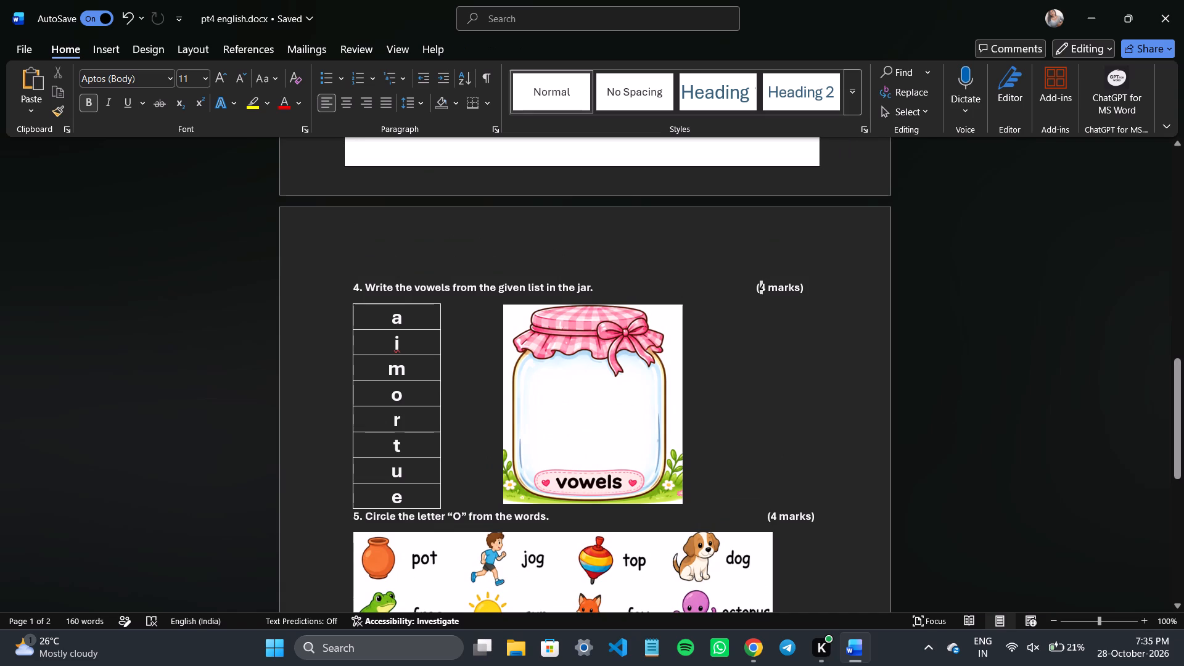
pyautogui.press('Right')
pyautogui.press('BackSpace')
pyautogui.press('5')
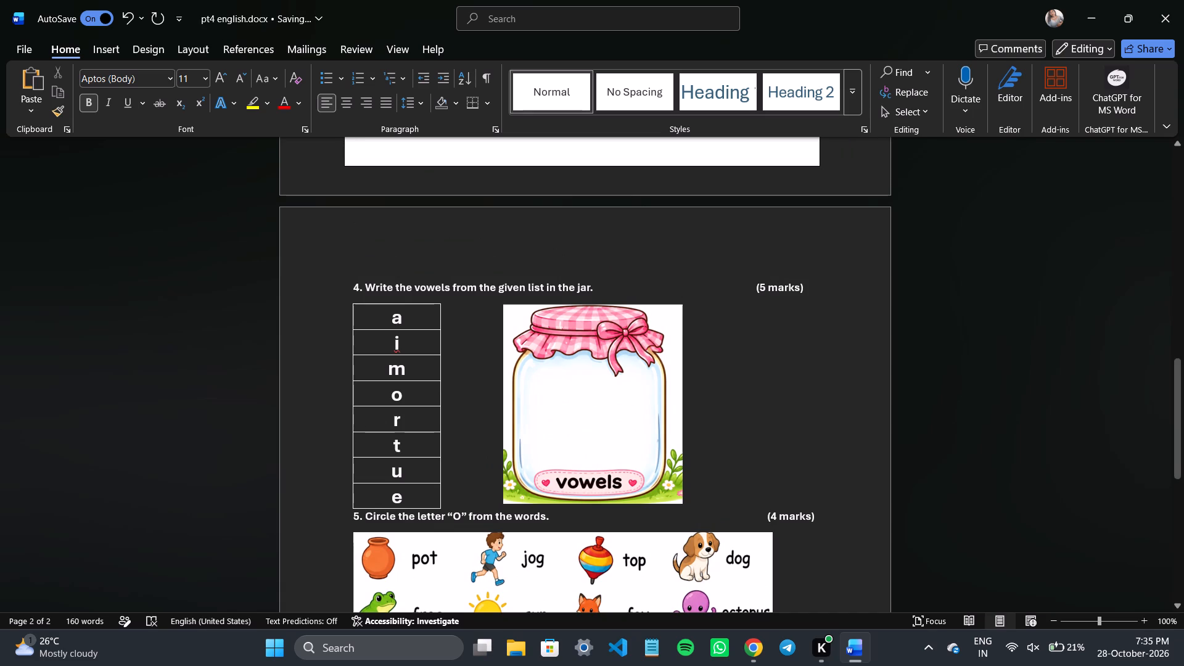
# Check the marks of every question across both pages against the paper's total and examine the blank space on page one.
pyautogui.scroll(6, 836, 432)
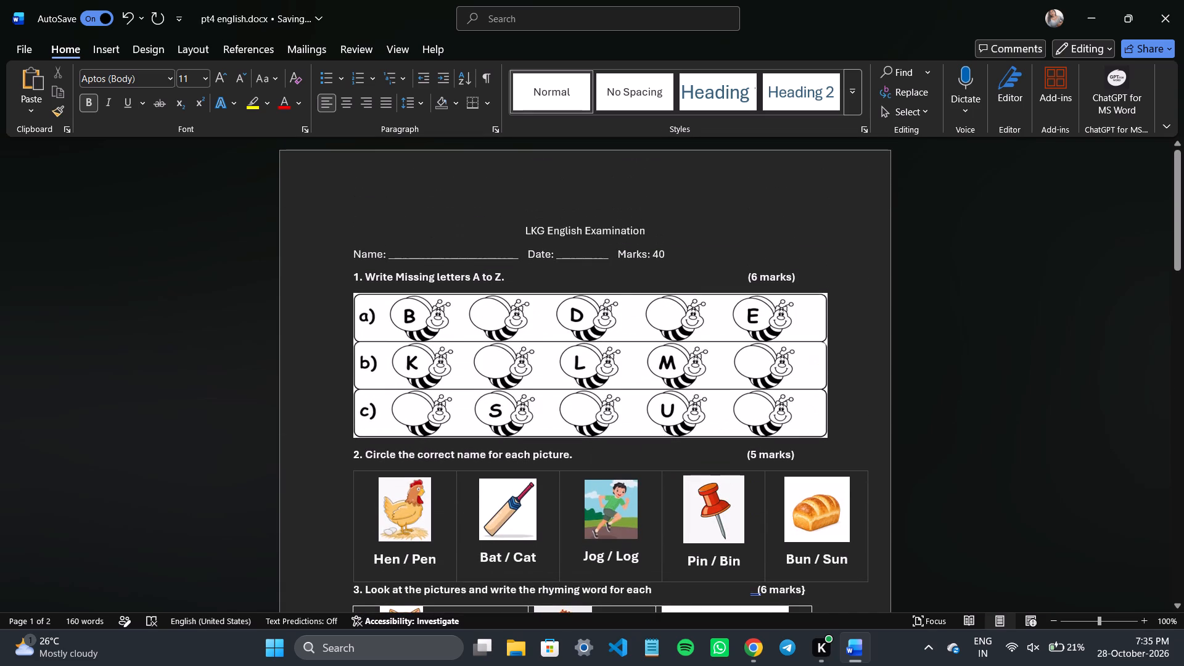
pyautogui.scroll(-1, 836, 432)
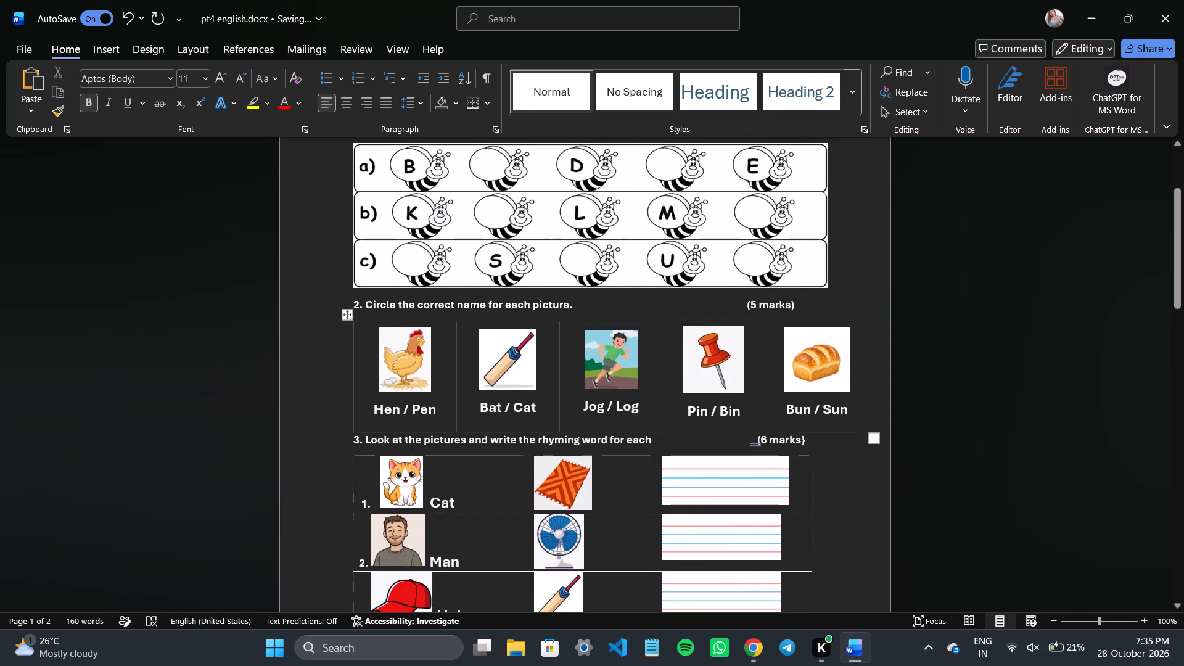
pyautogui.scroll(-1, 836, 432)
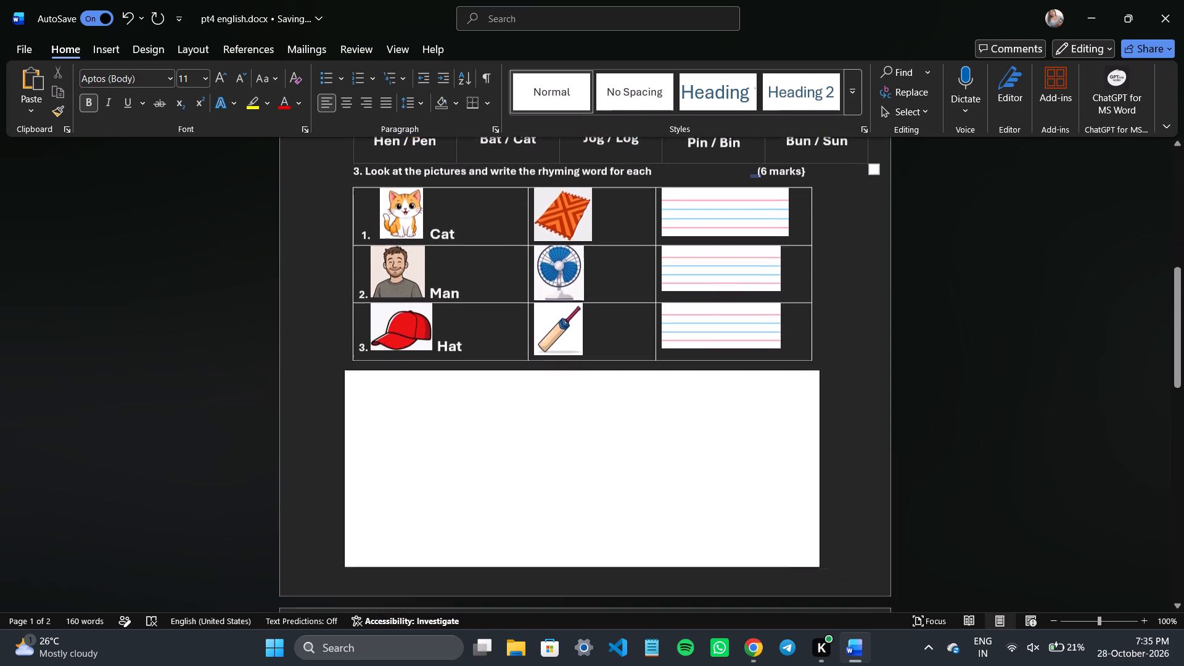
pyautogui.scroll(-3, 836, 432)
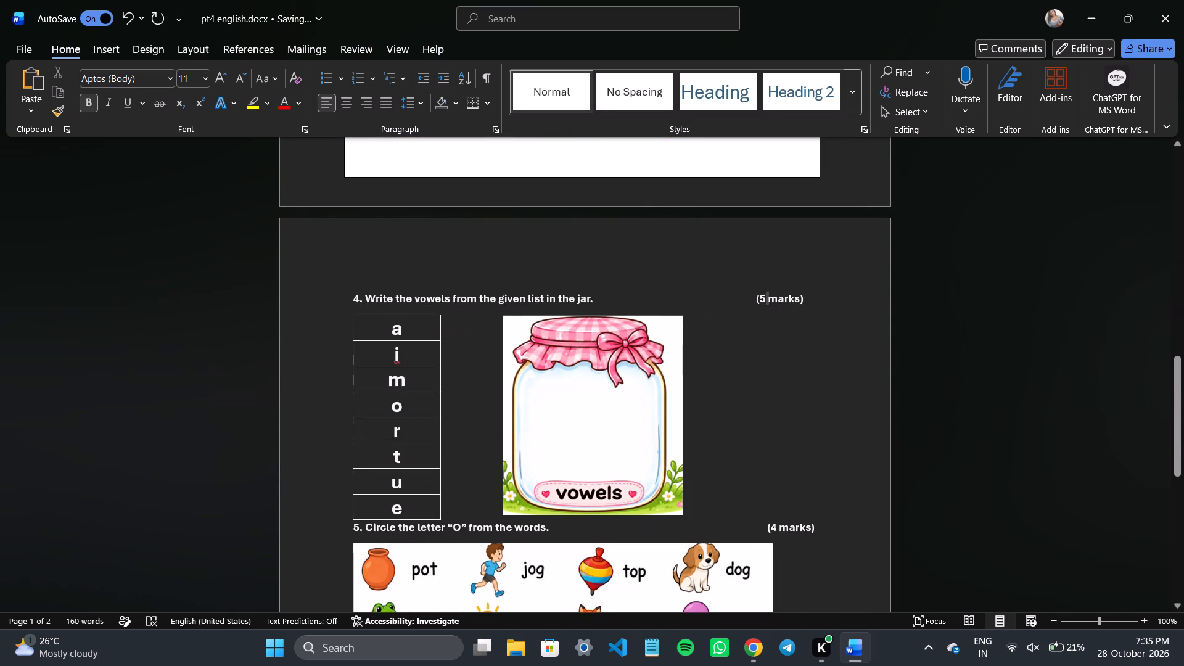
pyautogui.scroll(-1, 836, 432)
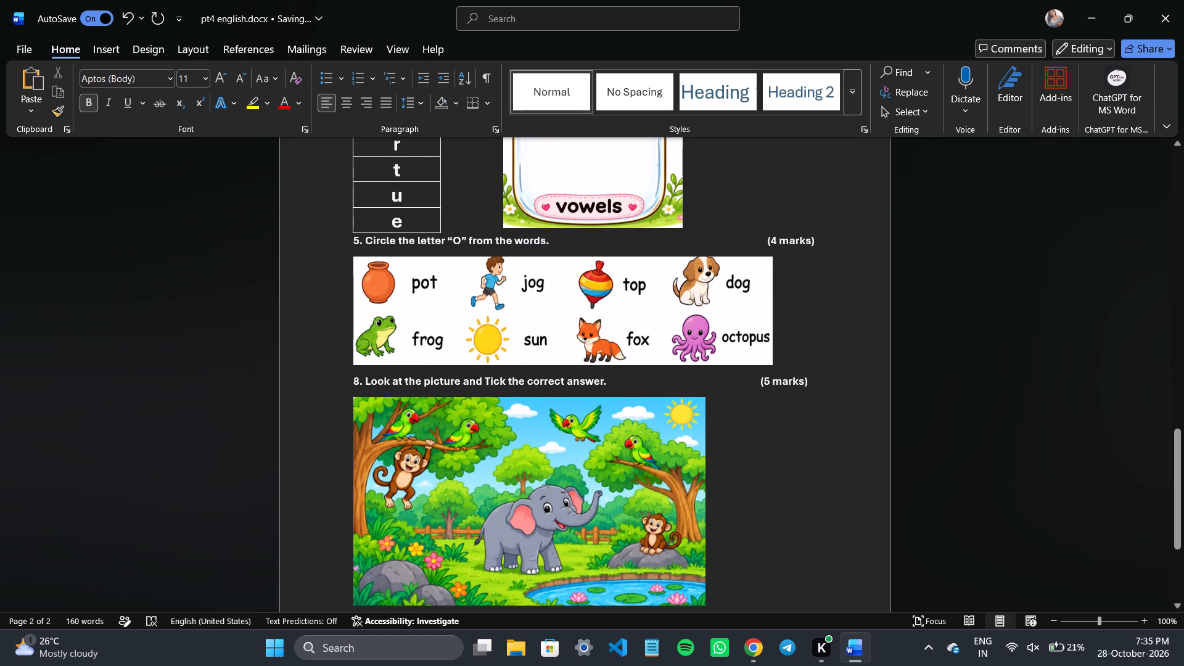
pyautogui.scroll(-1, 836, 432)
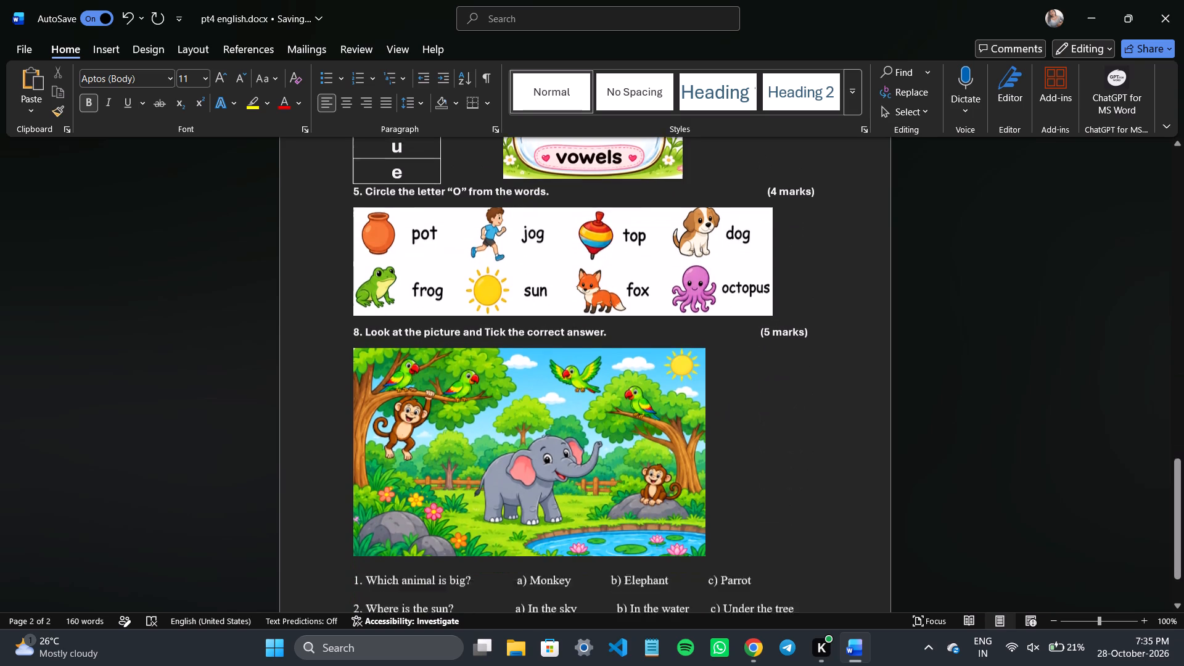
pyautogui.scroll(-3, 836, 432)
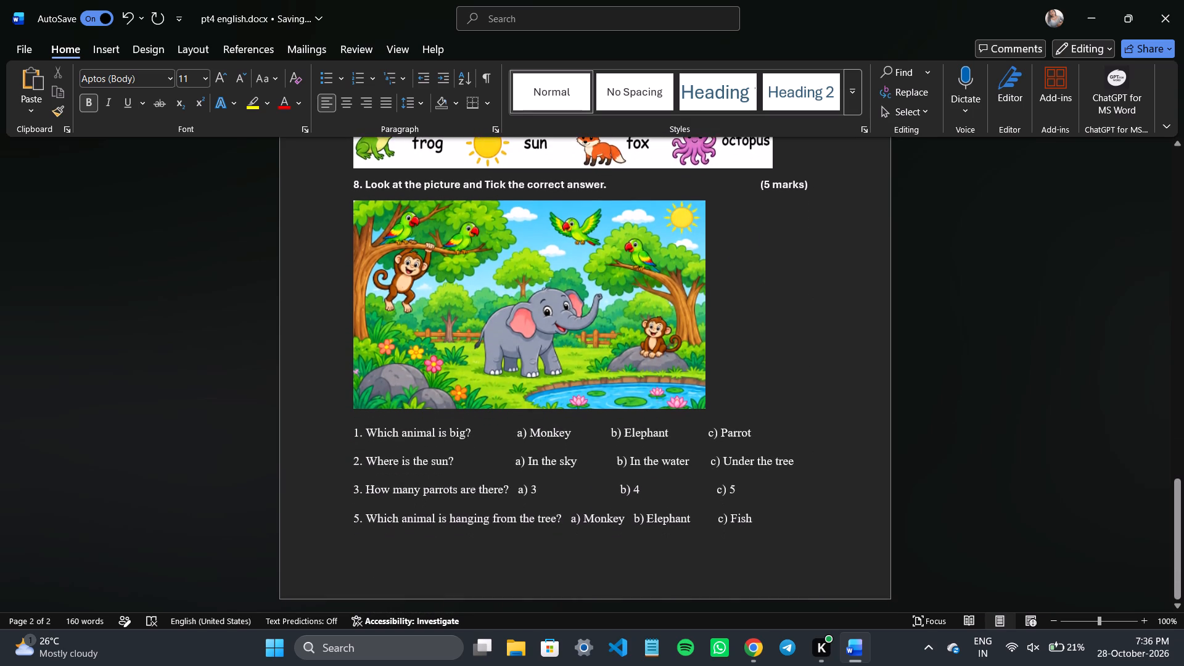
pyautogui.scroll(2, 836, 432)
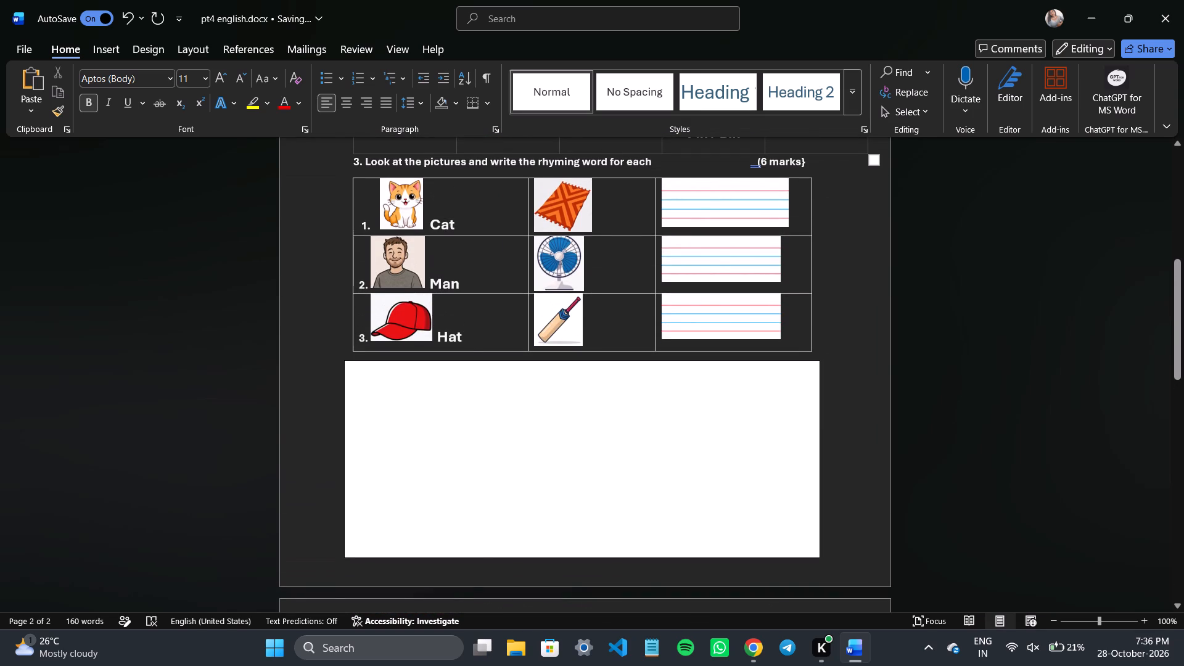
# Switch to Chrome, glance through the "missing number lkg worksheet" image results and close them, leaving the "english missing worksheet" results open.
pyautogui.hotkey('alt', 'Tab')
pyautogui.click(319, 0)
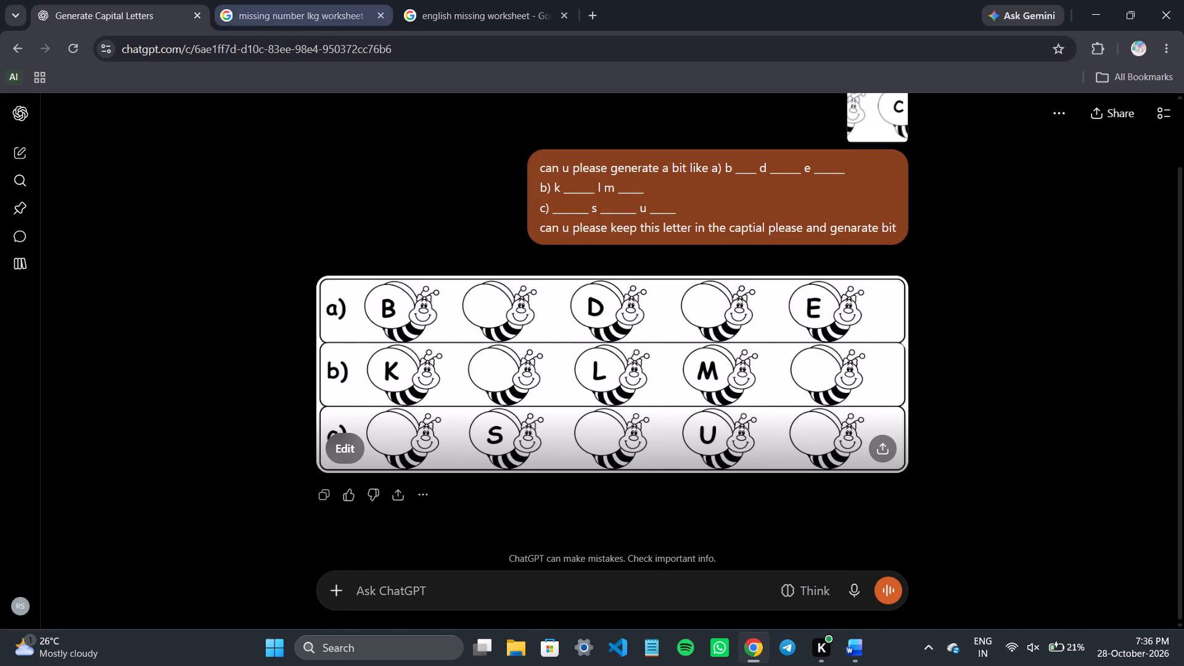
pyautogui.scroll(-1, 686, 435)
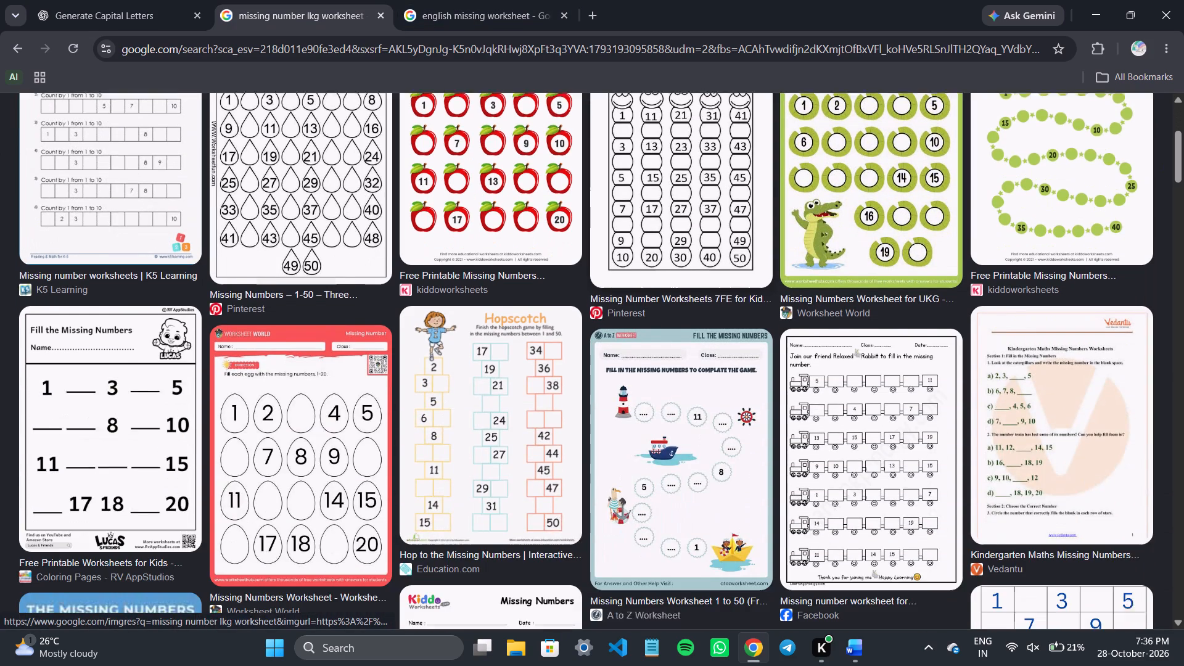
pyautogui.scroll(-1, 686, 435)
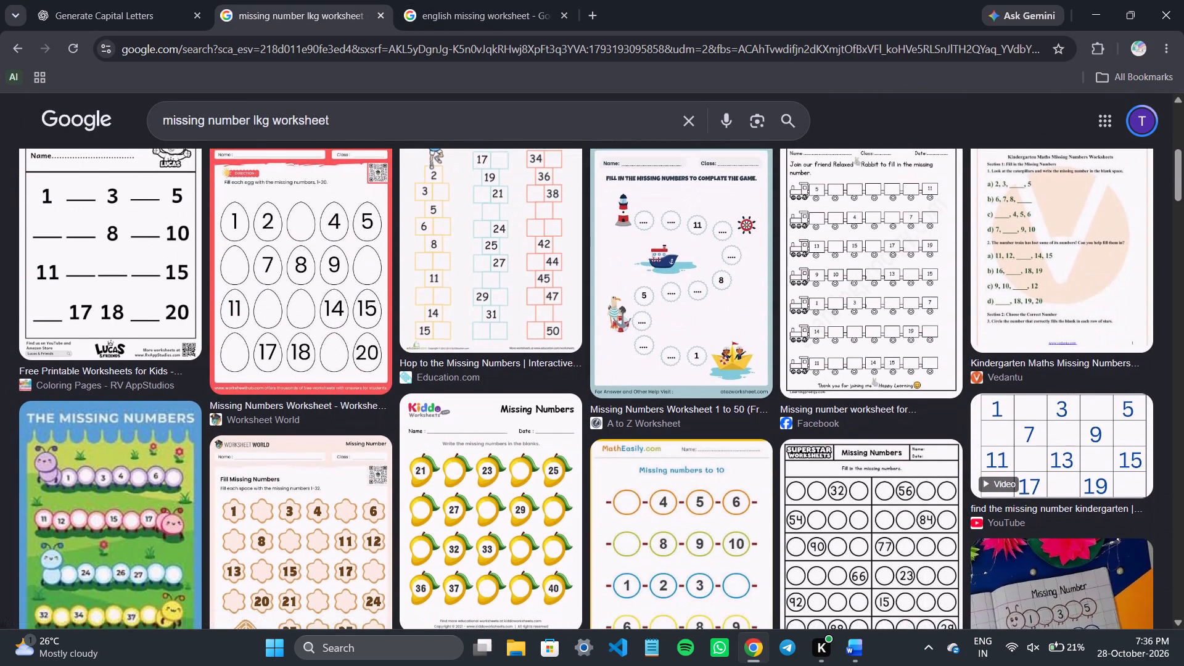
pyautogui.click(474, 0)
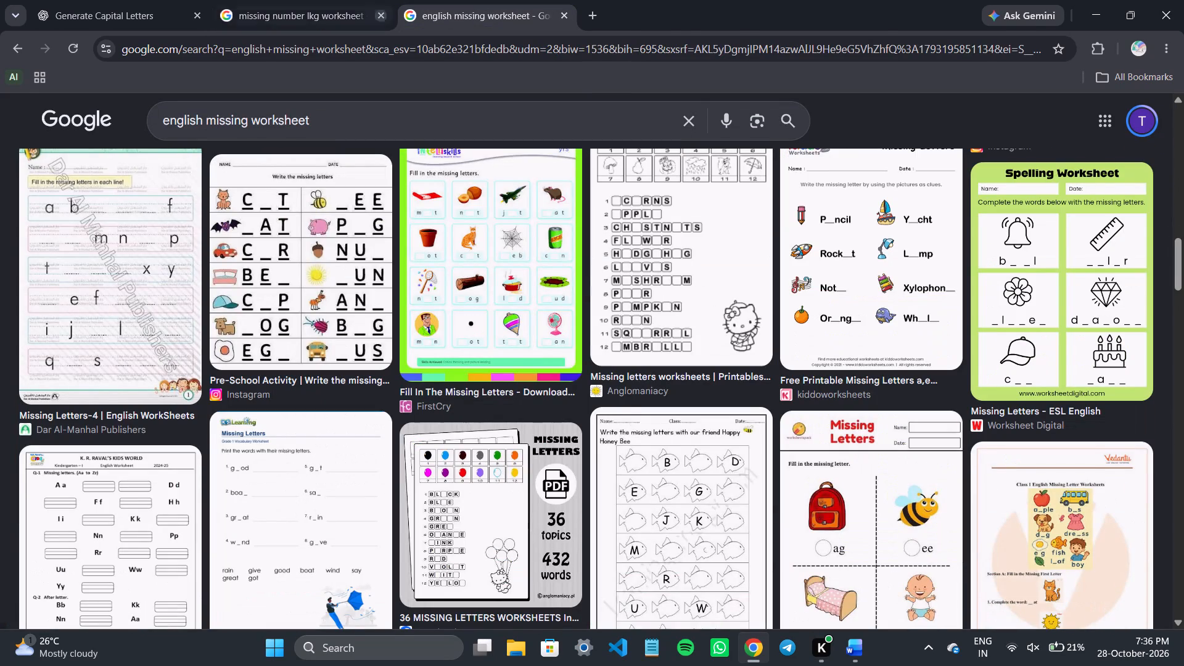
pyautogui.click(376, 15)
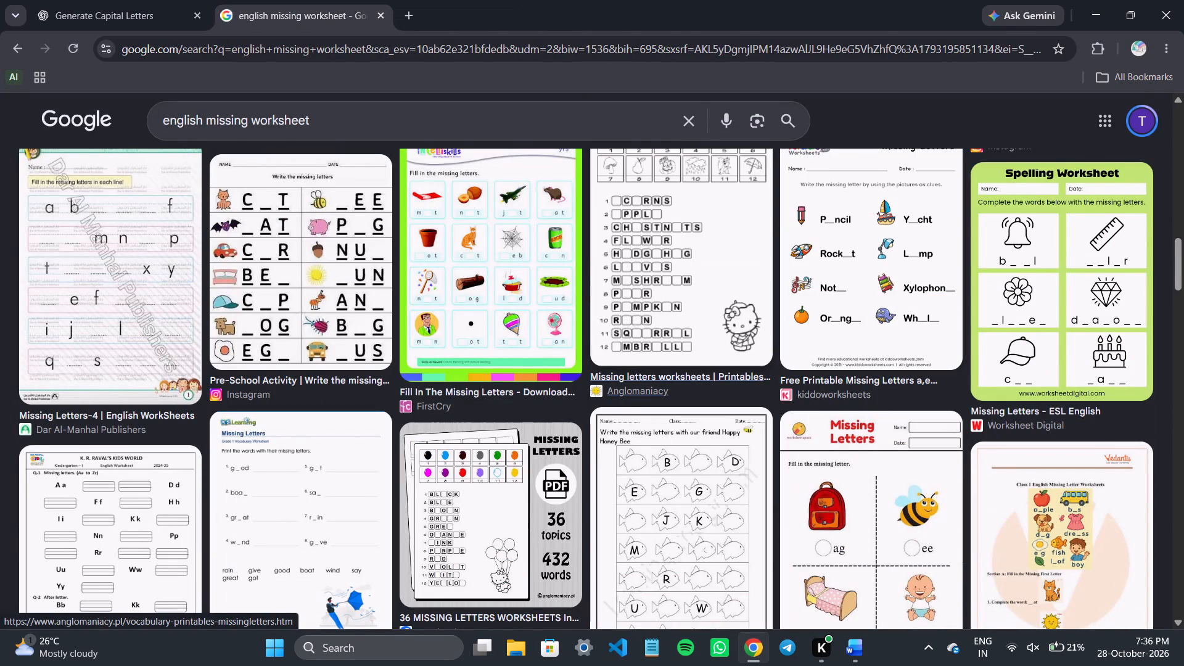
# Look through the "english missing worksheet" image results for an exercise idea suited to the LKG paper.
pyautogui.scroll(-2, 648, 381)
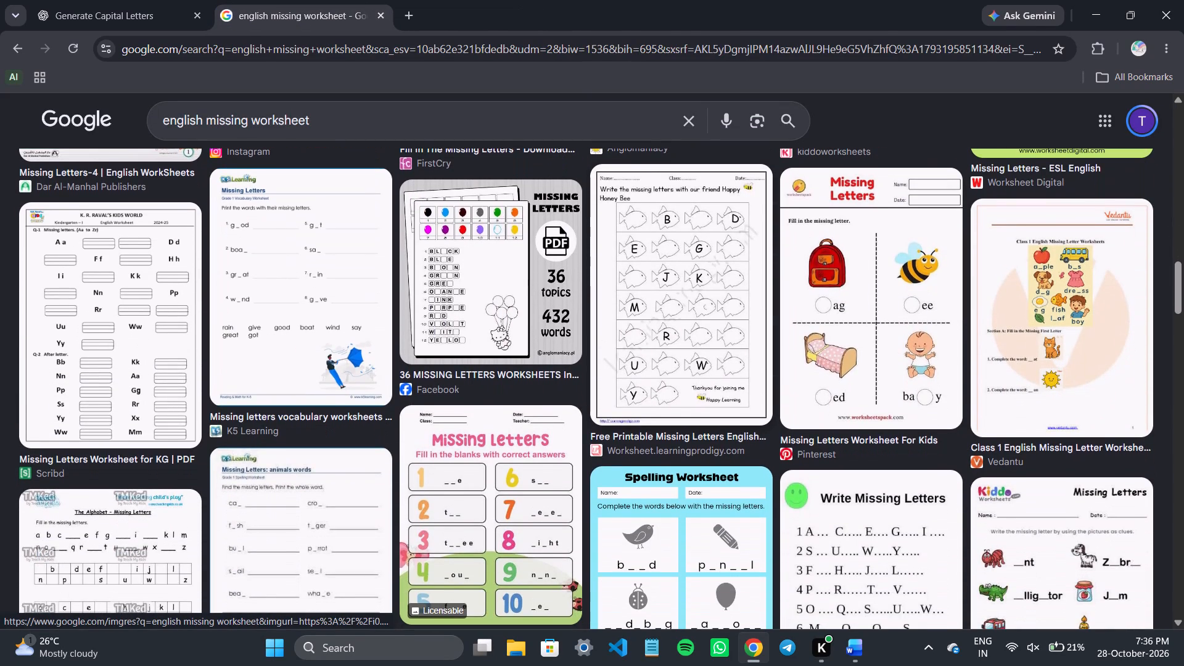
pyautogui.scroll(-3, 648, 381)
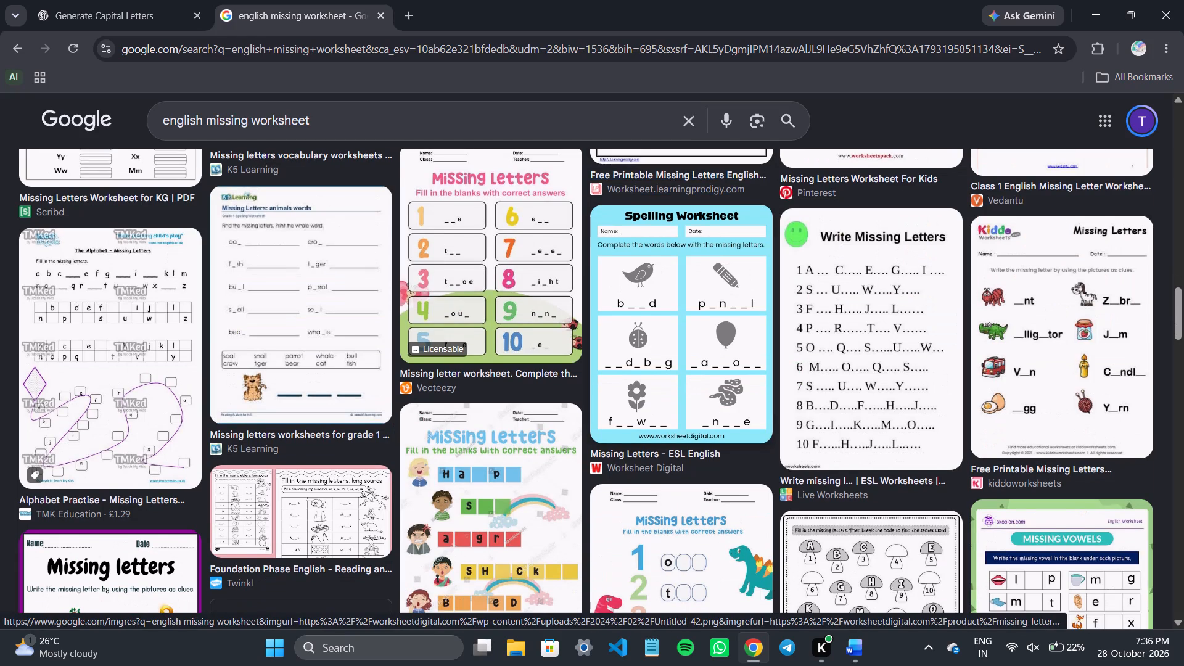
pyautogui.scroll(-3, 648, 381)
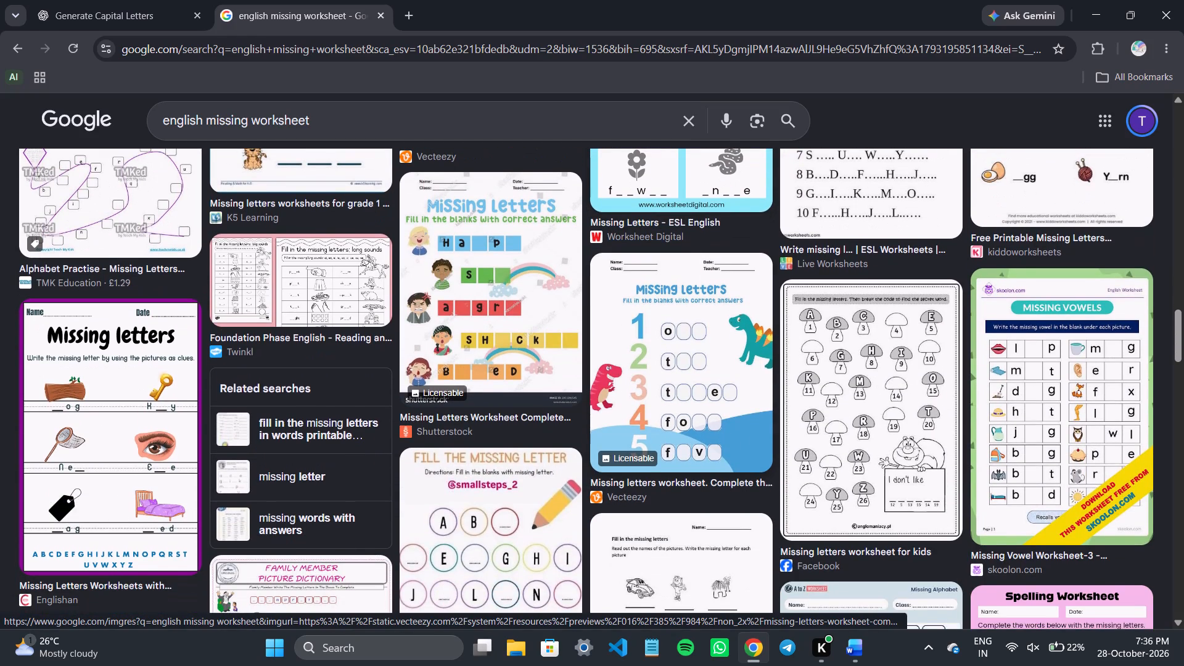
pyautogui.scroll(-1, 648, 381)
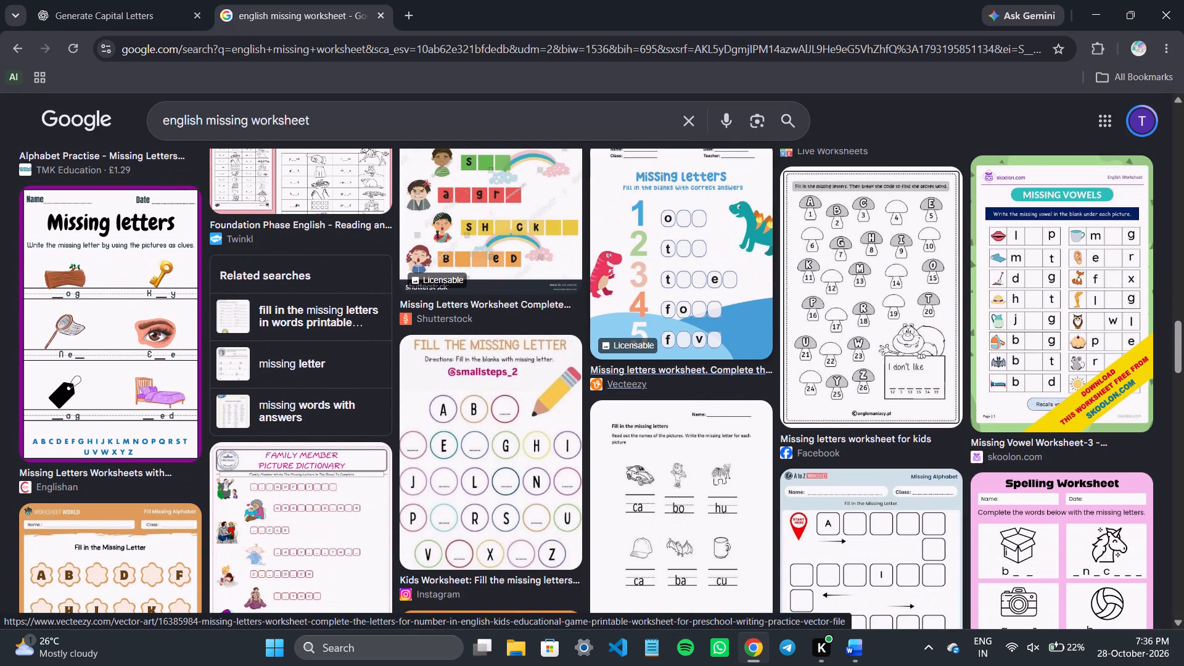
pyautogui.scroll(-2, 648, 381)
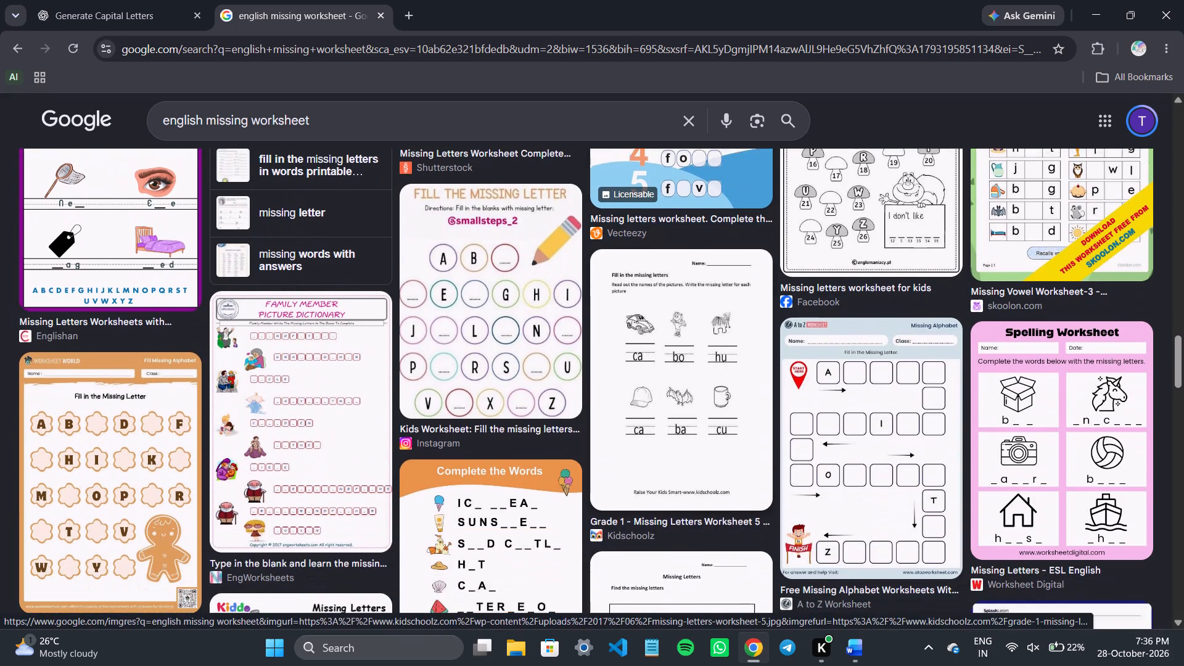
pyautogui.scroll(-1, 648, 381)
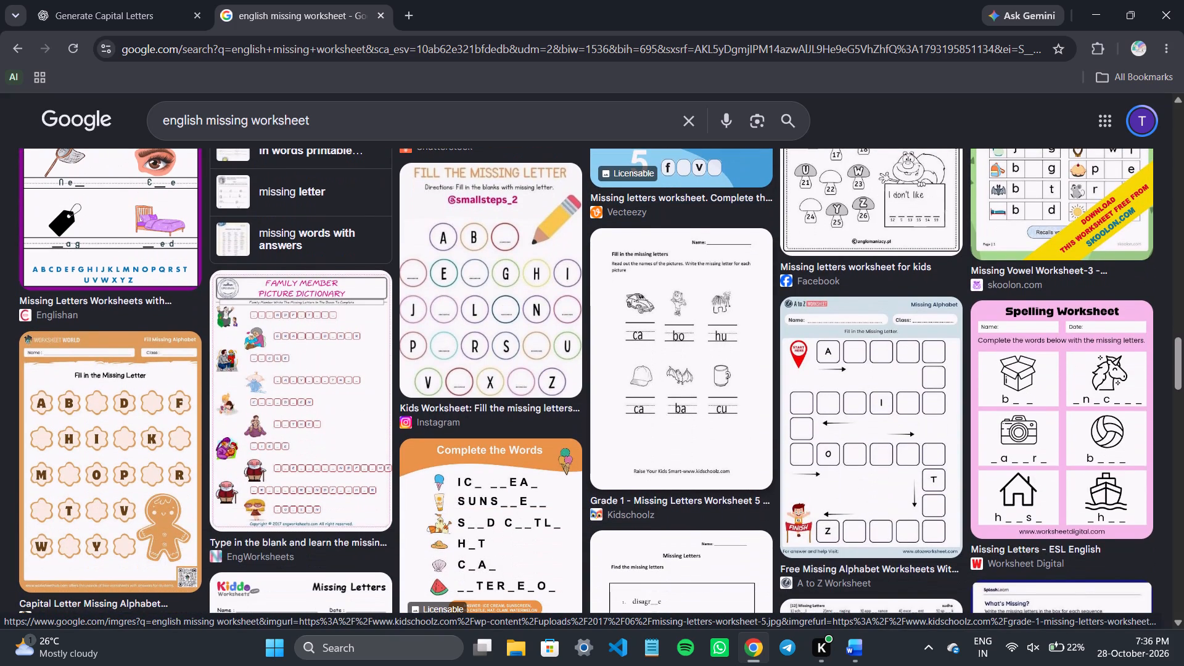
pyautogui.scroll(-3, 648, 381)
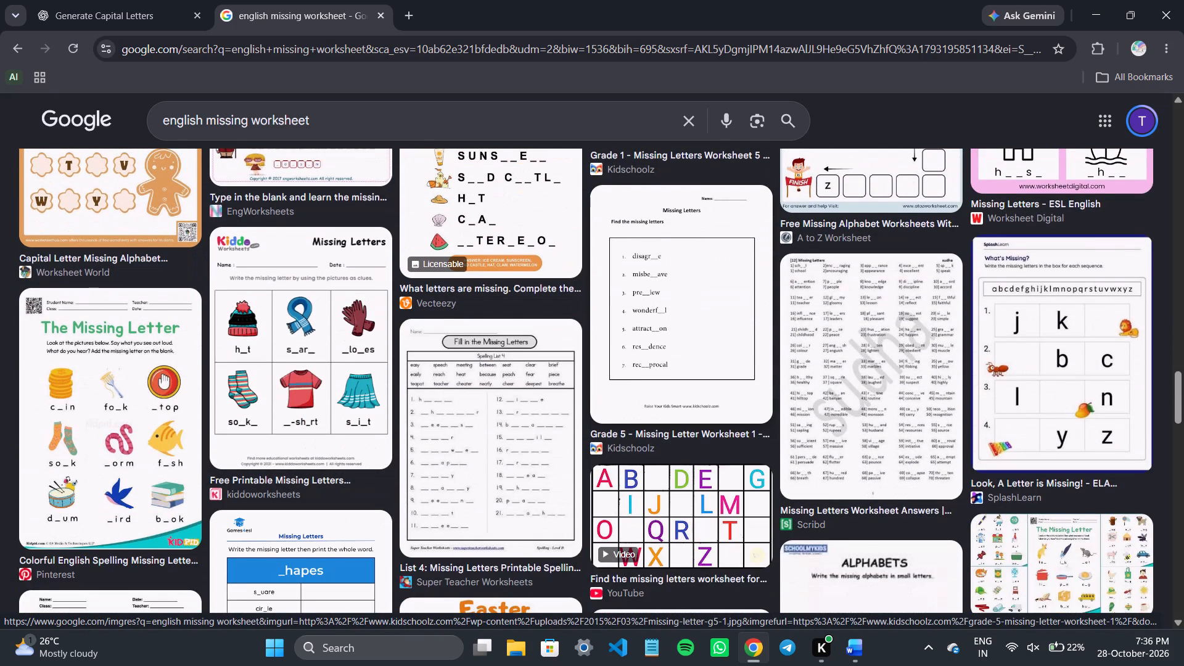
pyautogui.scroll(-1, 648, 381)
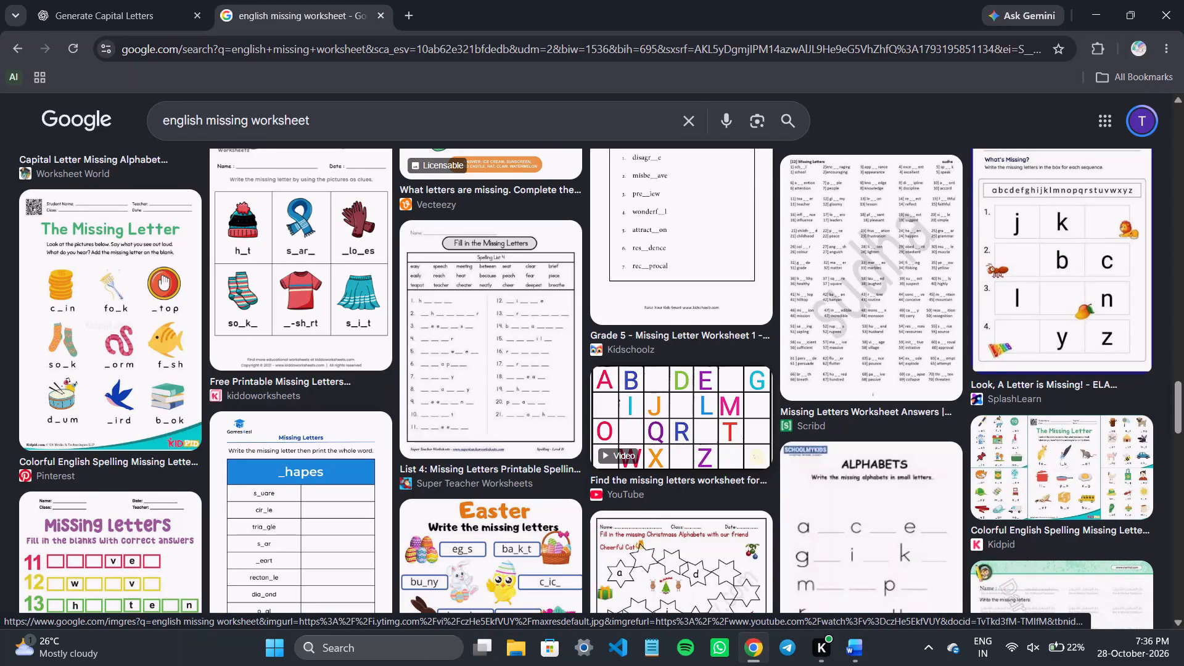
pyautogui.scroll(-2, 648, 381)
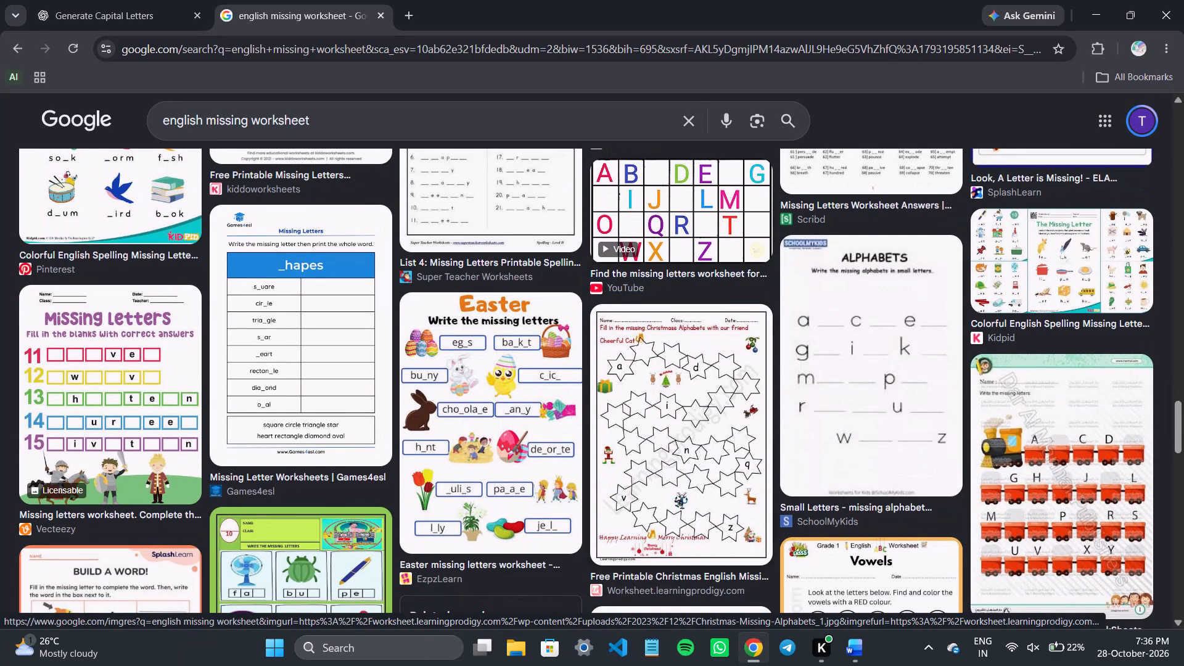
pyautogui.scroll(-2, 648, 381)
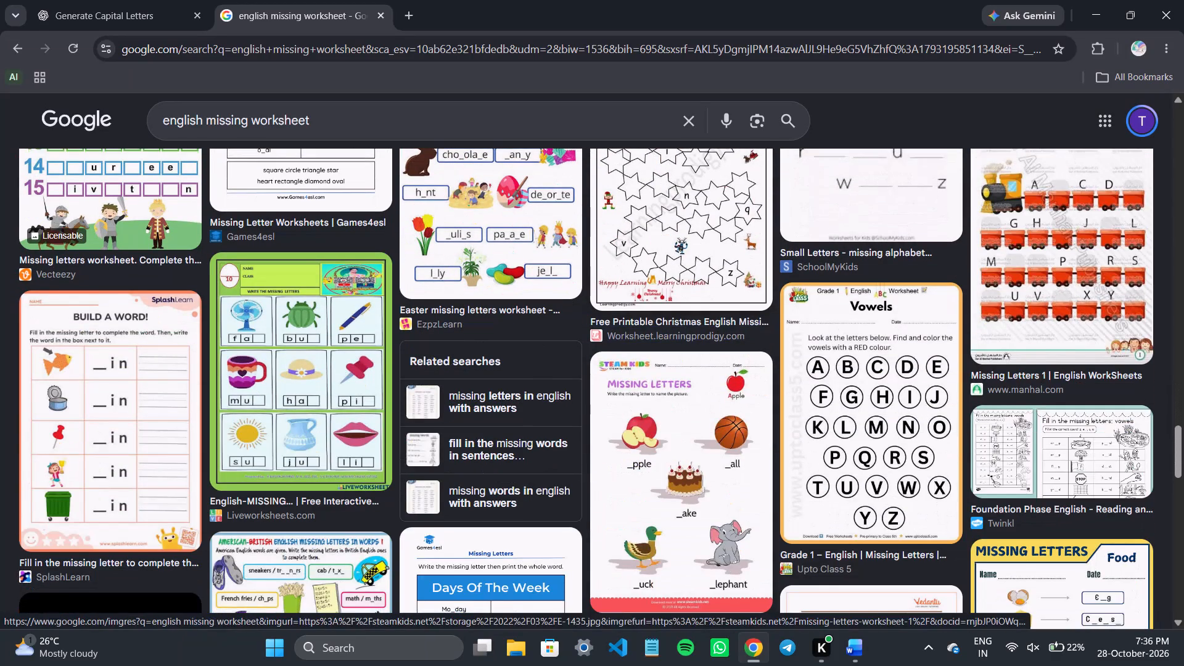
pyautogui.scroll(-5, 648, 381)
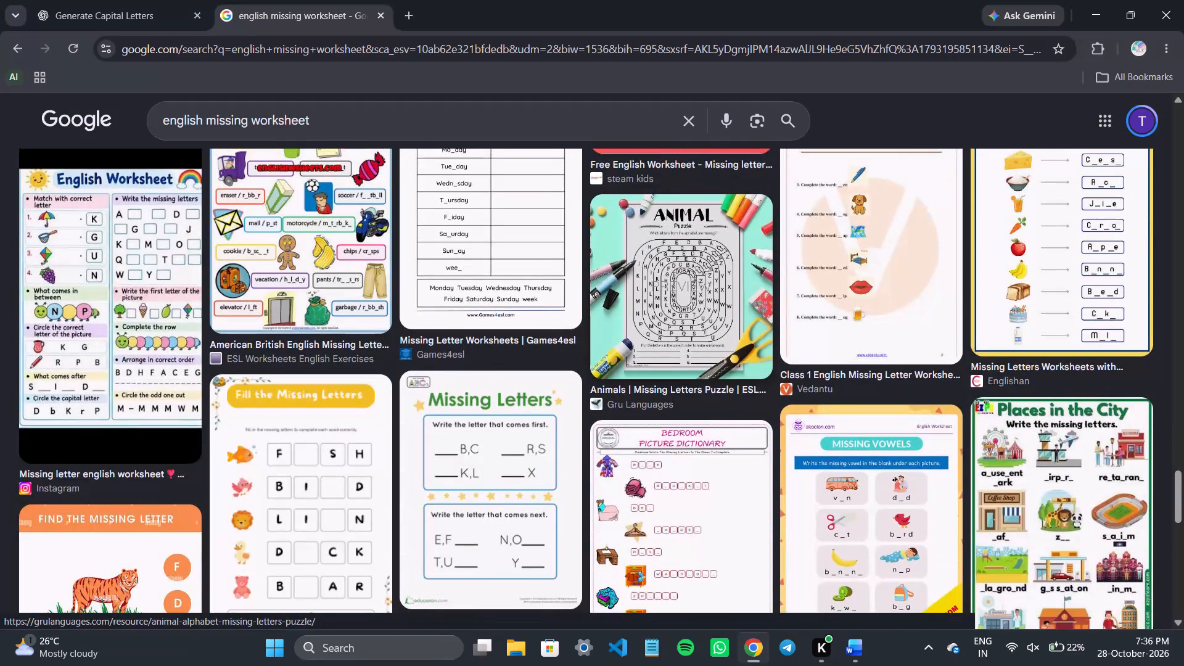
pyautogui.scroll(-3, 648, 381)
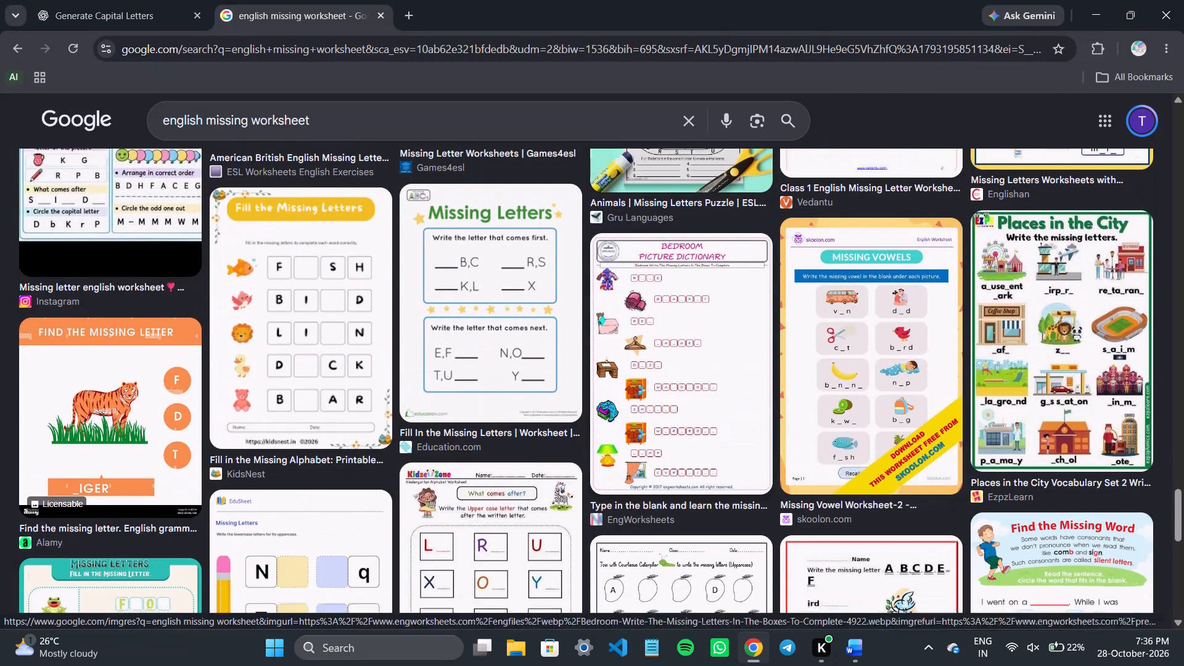
pyautogui.scroll(-1, 648, 381)
pyautogui.scroll(1, 648, 381)
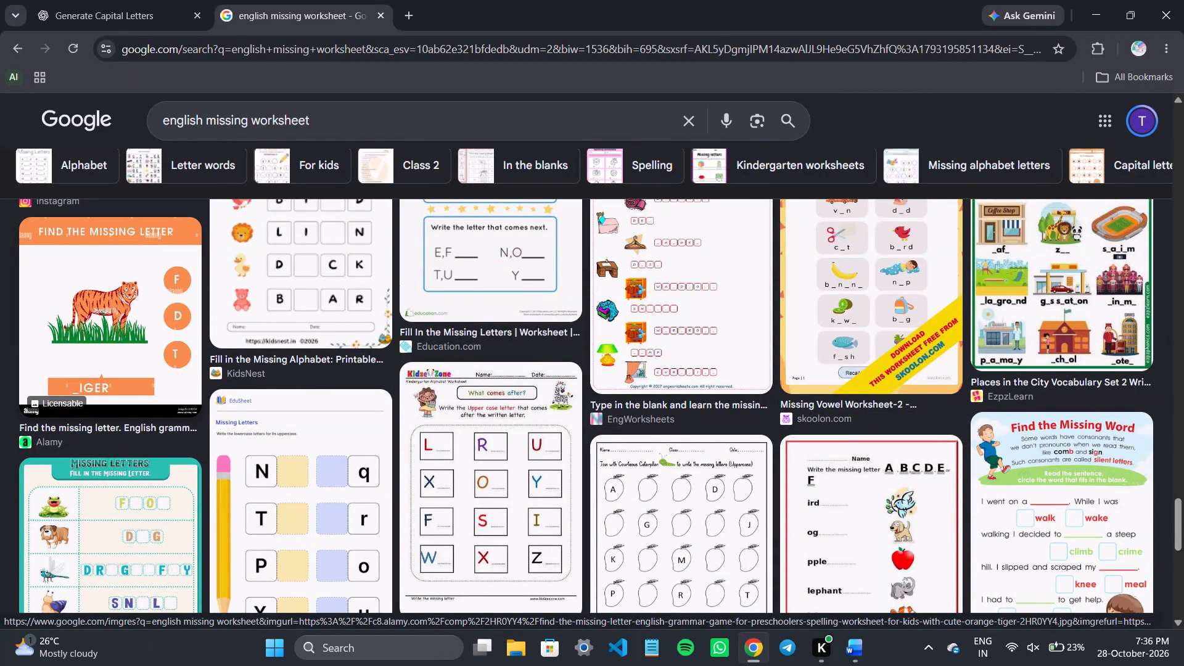
pyautogui.scroll(-2, 113, 323)
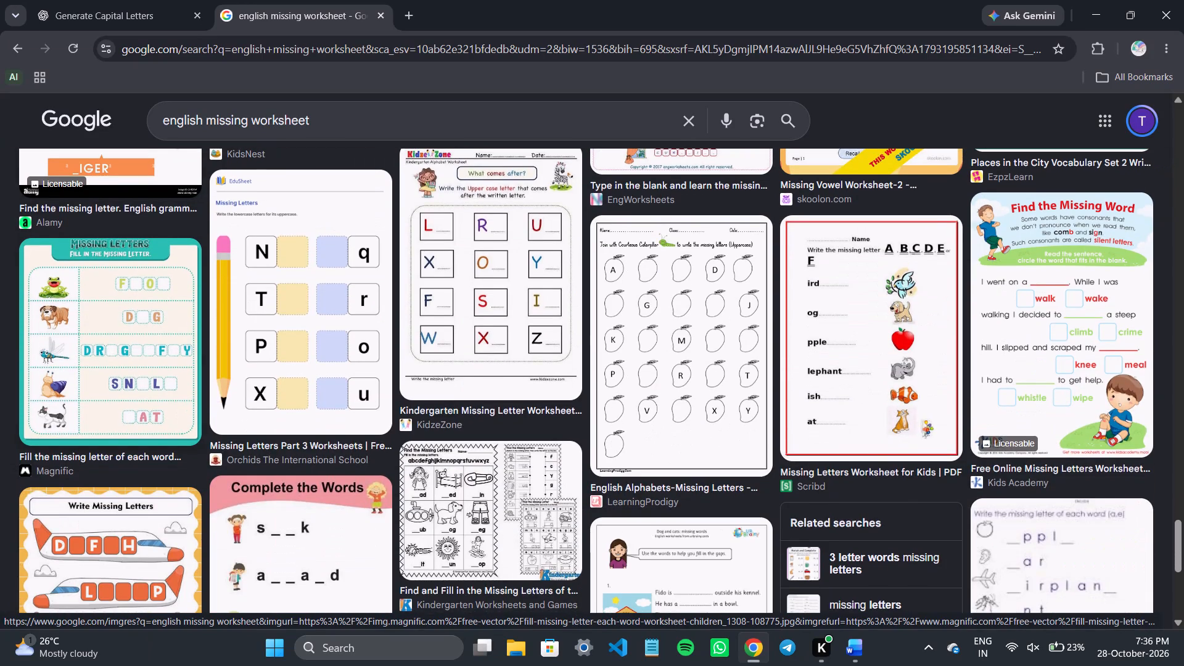
pyautogui.hscroll(2, 113, 323)
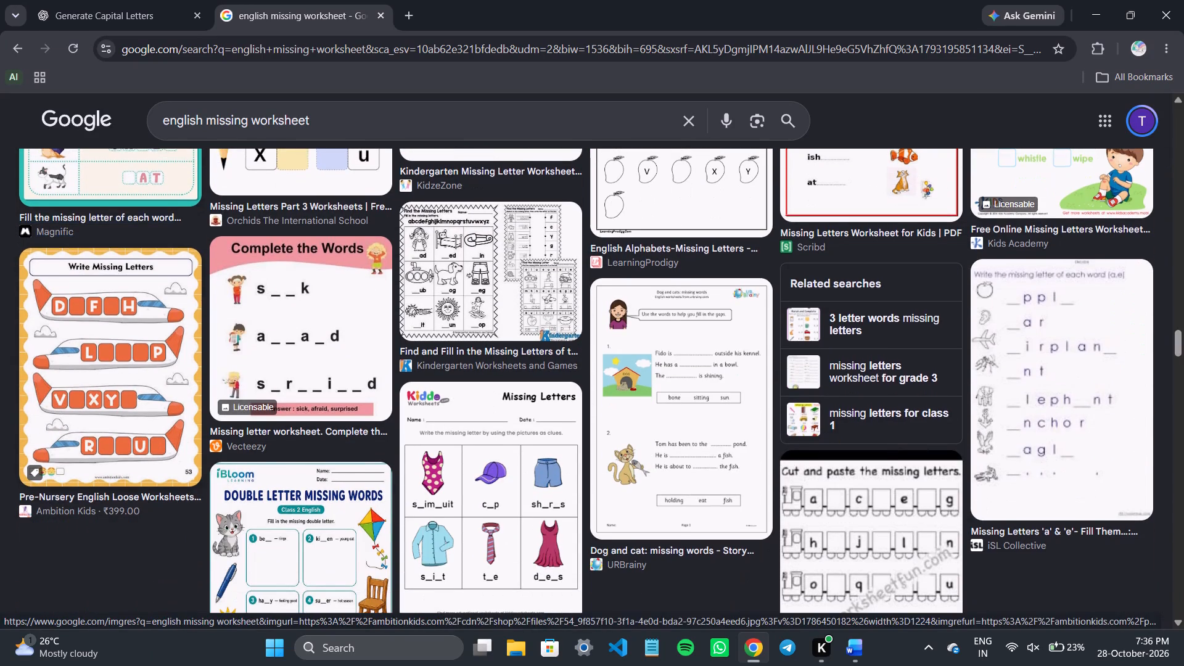
# Search images for "english missing worksheet matching" and examine the exercises on the LKG English half-yearly examination worksheet.
pyautogui.click(349, 128)
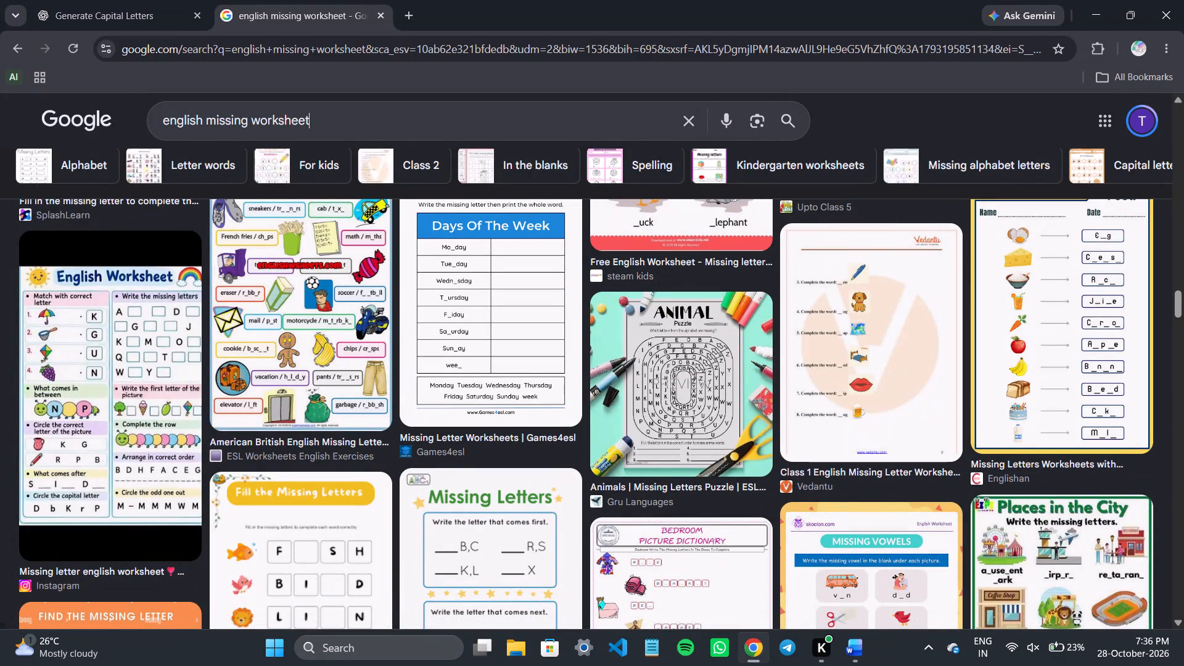
pyautogui.press('space')
pyautogui.write('matching')
pyautogui.press('Return')
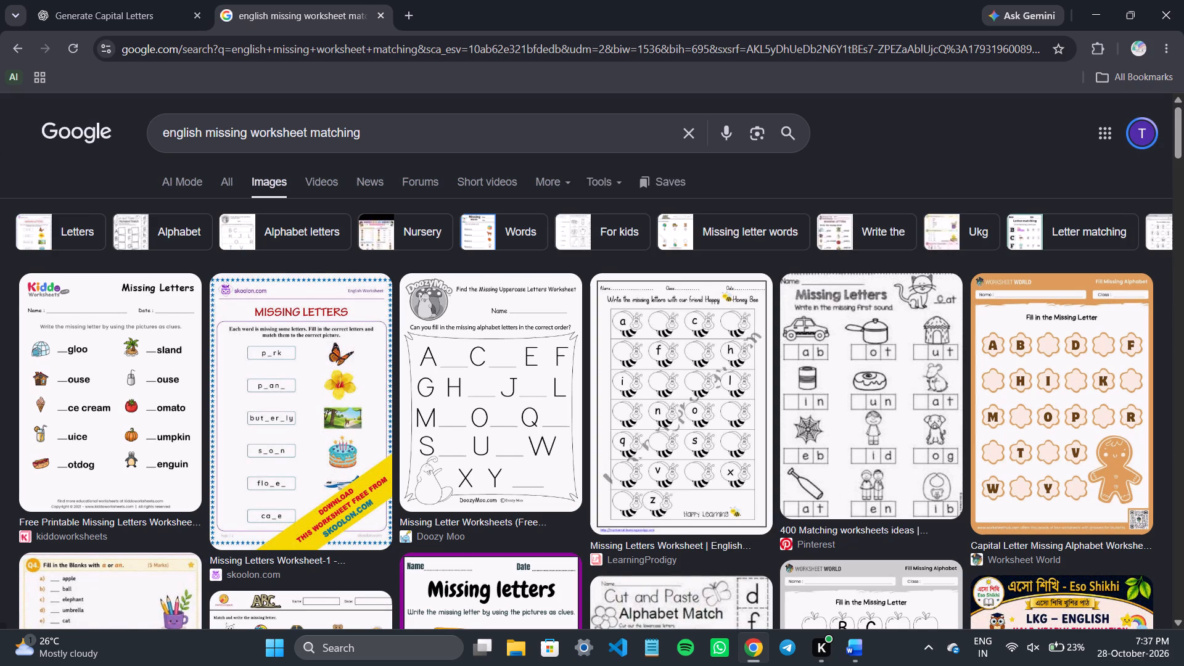
pyautogui.scroll(-3, 630, 366)
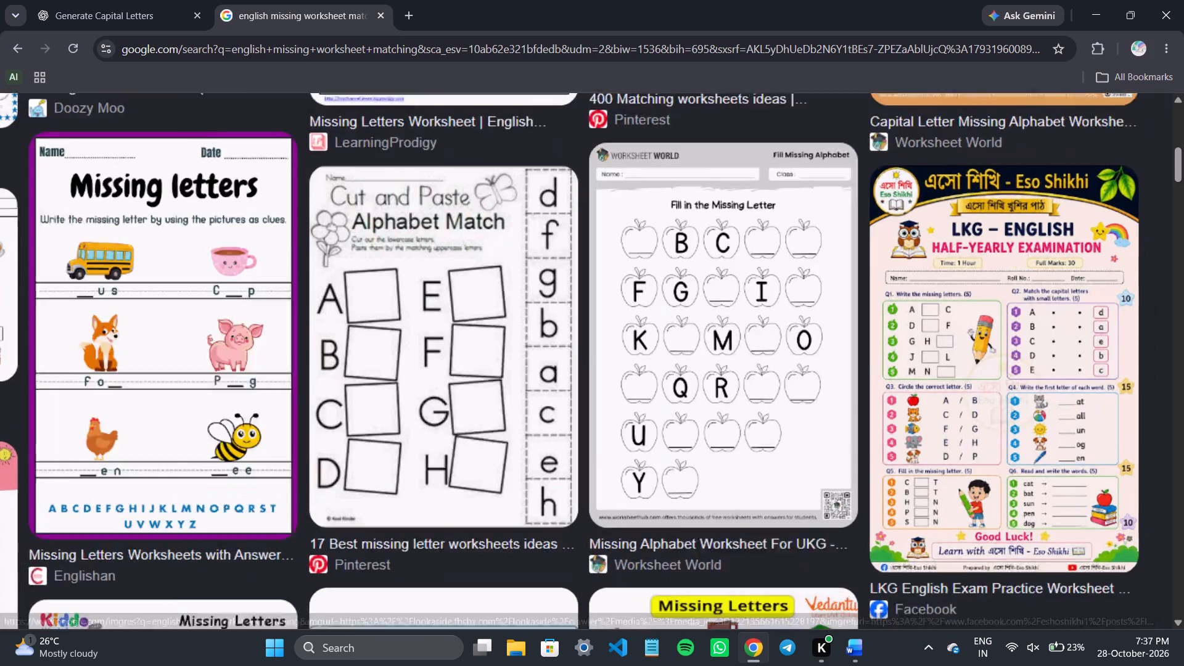
pyautogui.scroll(-1, 1030, 428)
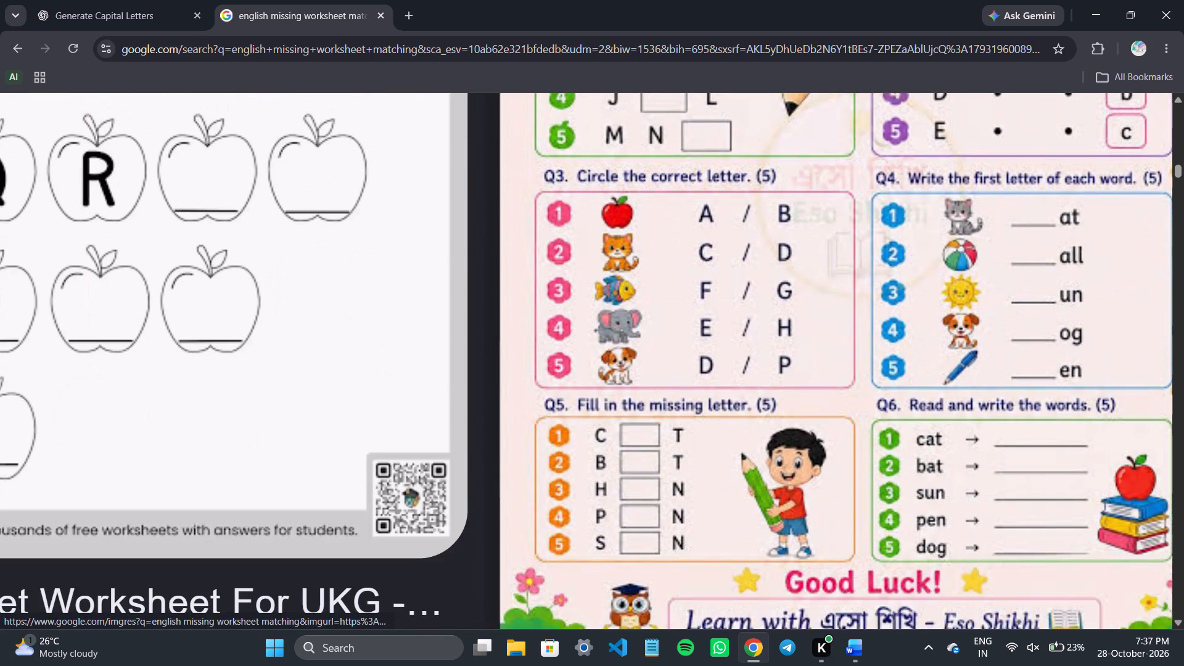
pyautogui.scroll(-2, 1030, 428)
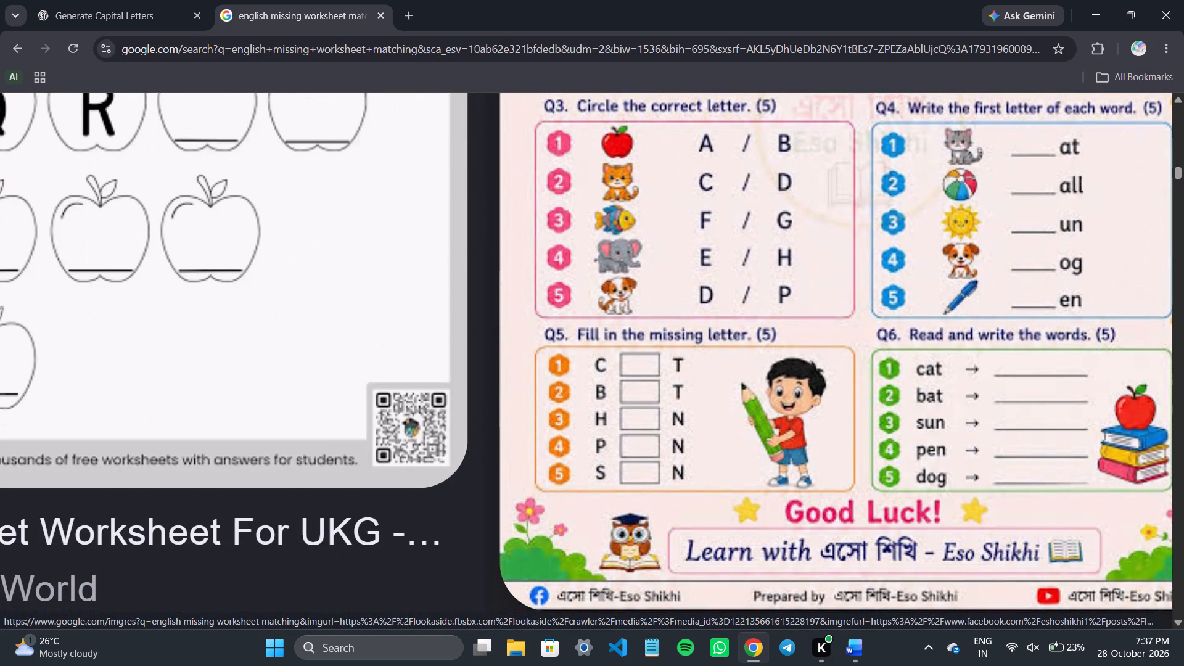
# Open the LKG English half-yearly examination worksheet's preview and compare its exercises with question 3 in the Word paper.
pyautogui.click(1030, 428)
pyautogui.hotkey('alt', 'Tab')
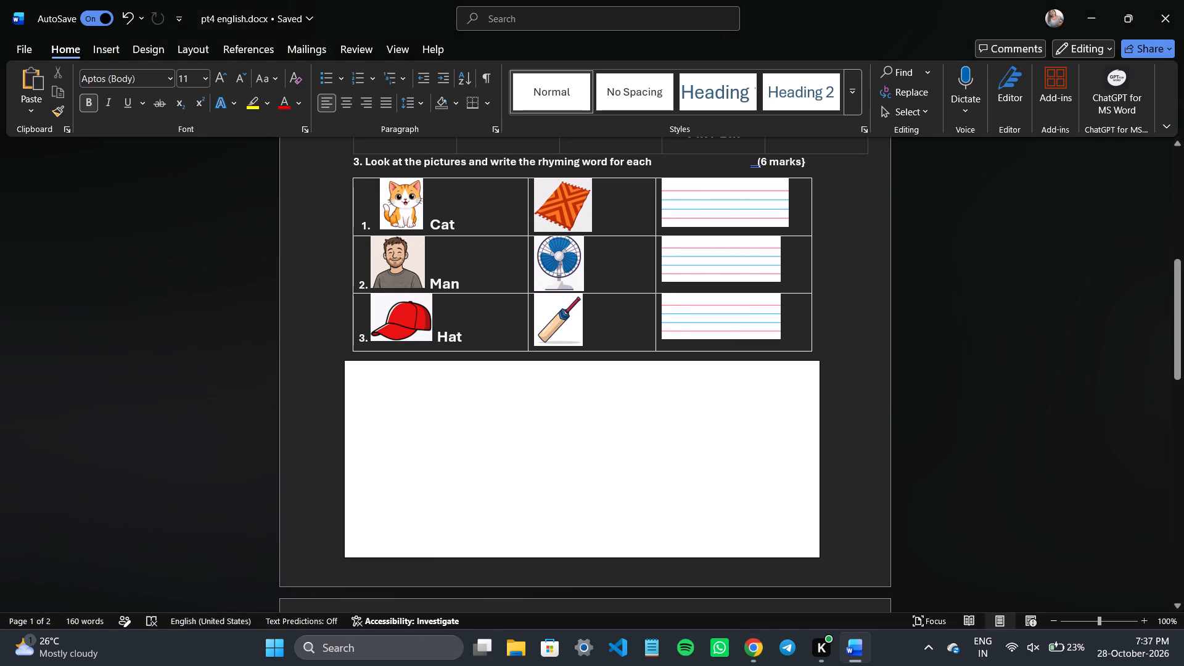
pyautogui.hotkey('alt', 'Tab')
pyautogui.scroll(-1, 872, 419)
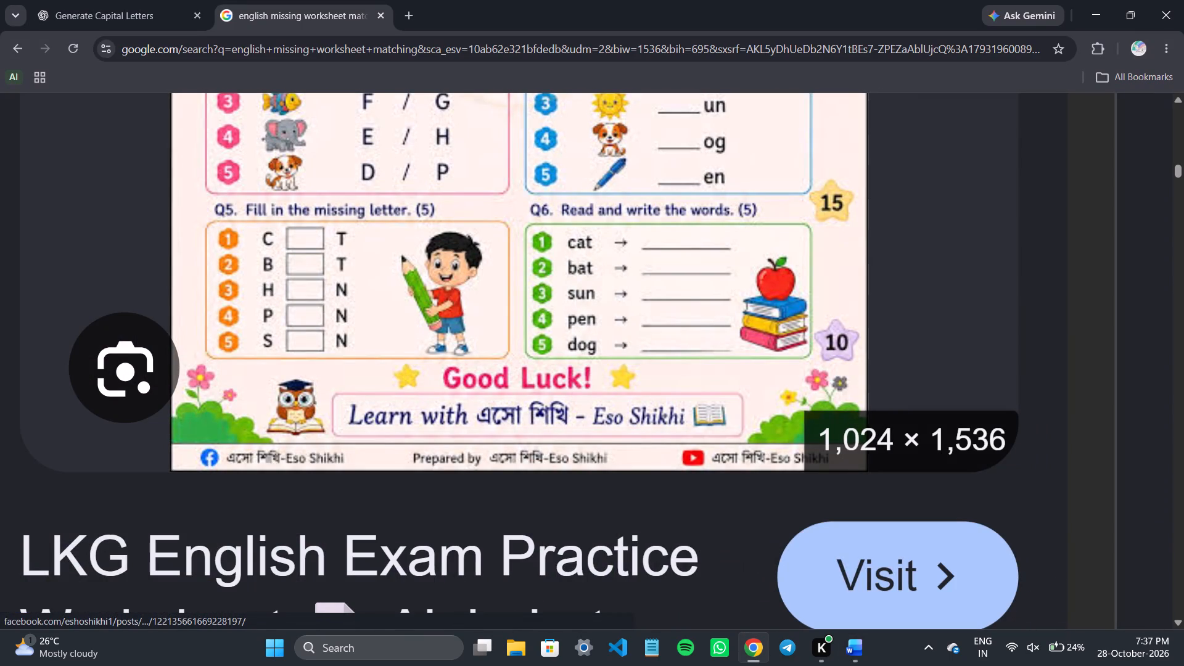
pyautogui.hscroll(3, 487, 330)
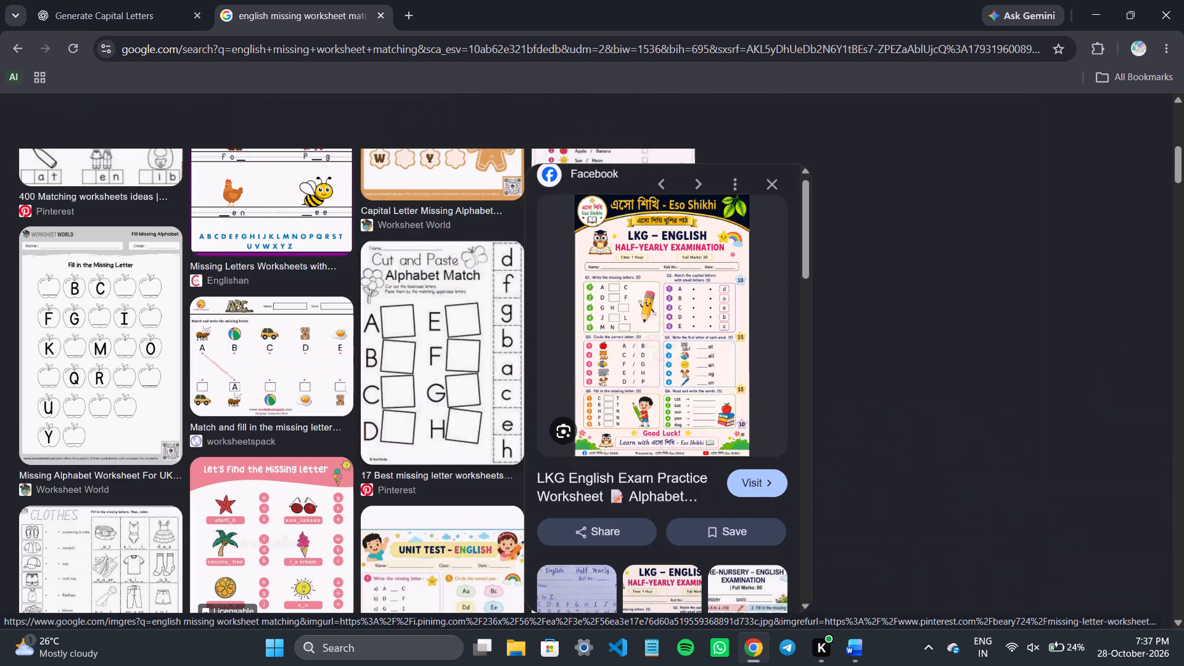
pyautogui.hscroll(3, 487, 330)
pyautogui.scroll(-4, 427, 339)
pyautogui.hotkey('alt', 'Tab')
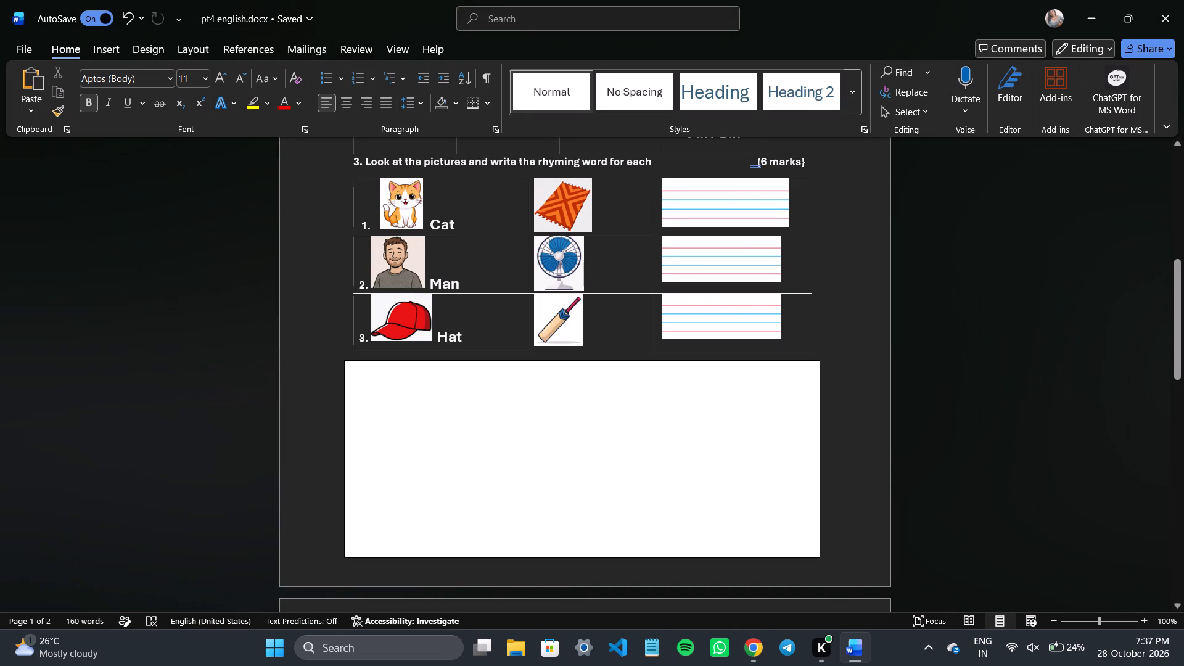
pyautogui.hotkey('alt', 'Tab')
pyautogui.scroll(5, 447, 232)
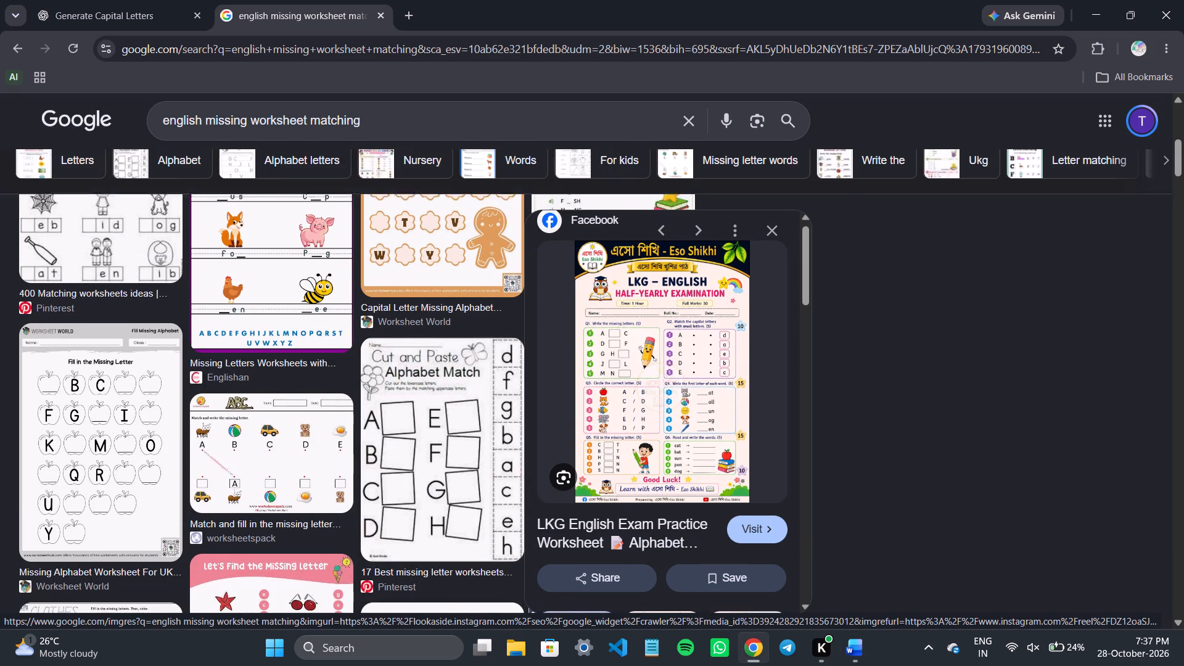
# Search images for "pen image cartoon" and capture a snip of the smiling yellow pen with the pink cap.
pyautogui.click(393, 118)
pyautogui.hotkey('ctrl', 'a')
pyautogui.press('BackSpace')
pyautogui.write('pen image')
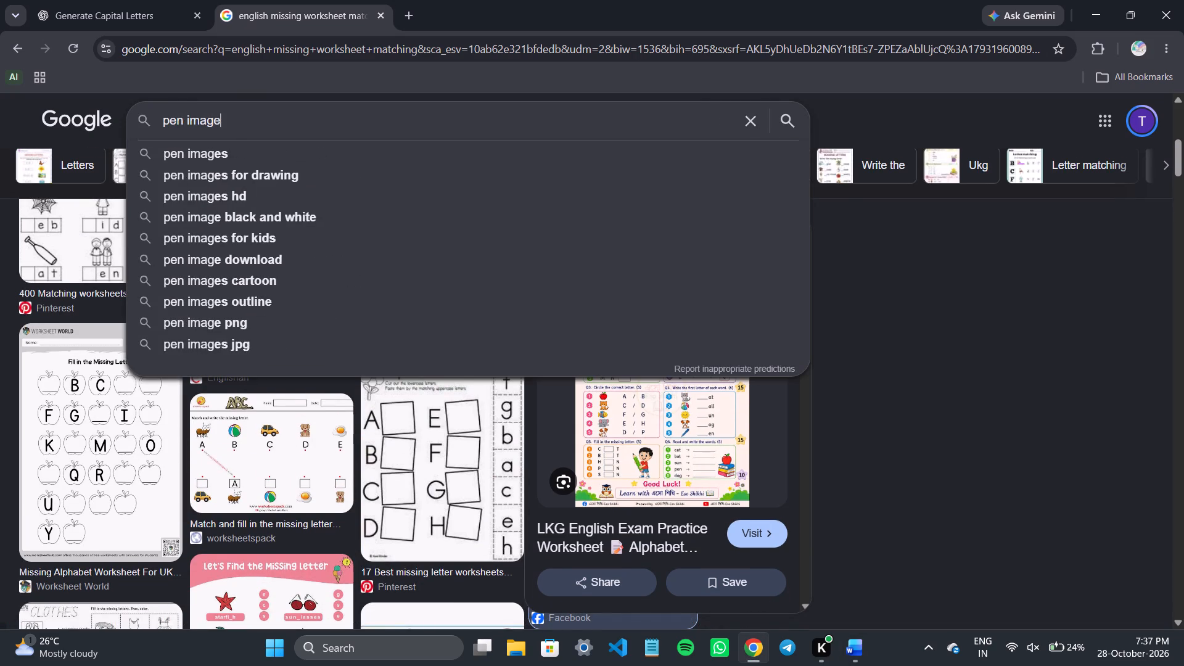
pyautogui.press('space')
pyautogui.write('cartoon')
pyautogui.press('Return')
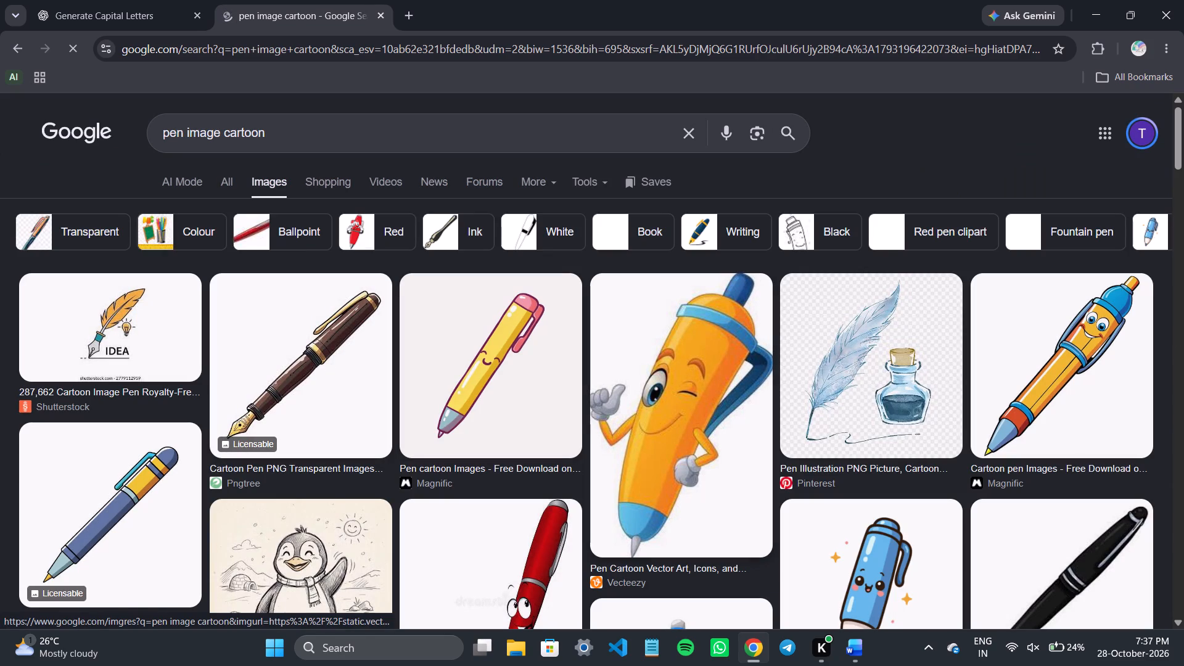
pyautogui.rightClick(540, 409)
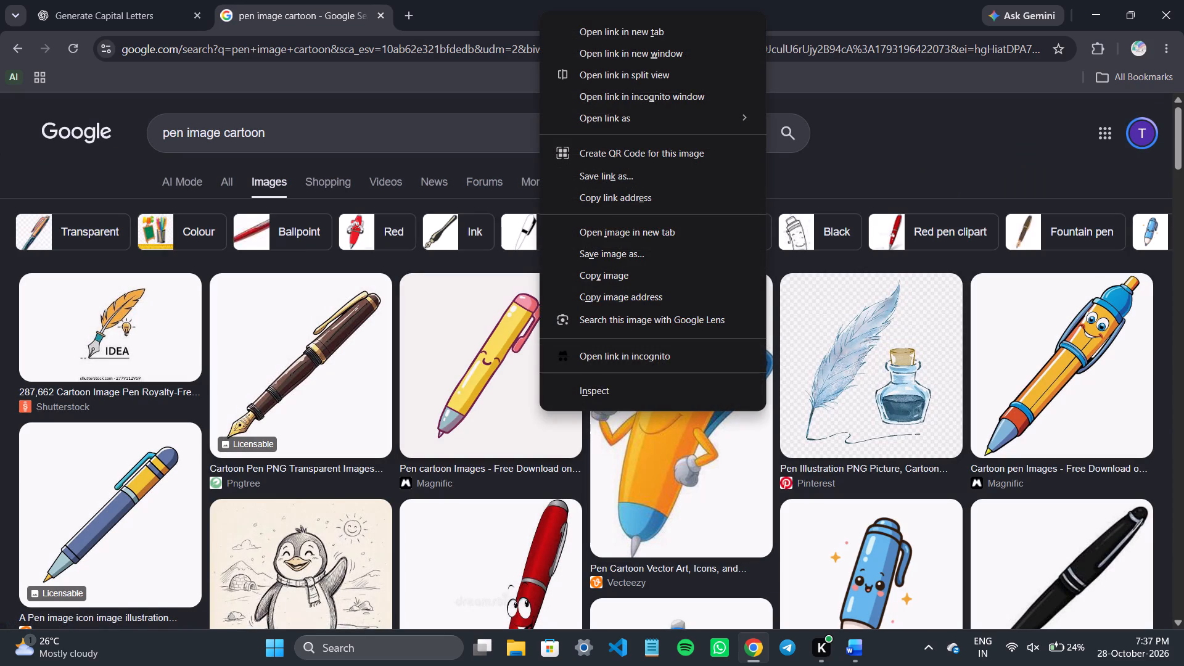
pyautogui.click(520, 2)
pyautogui.press('Print')
pyautogui.press('0')
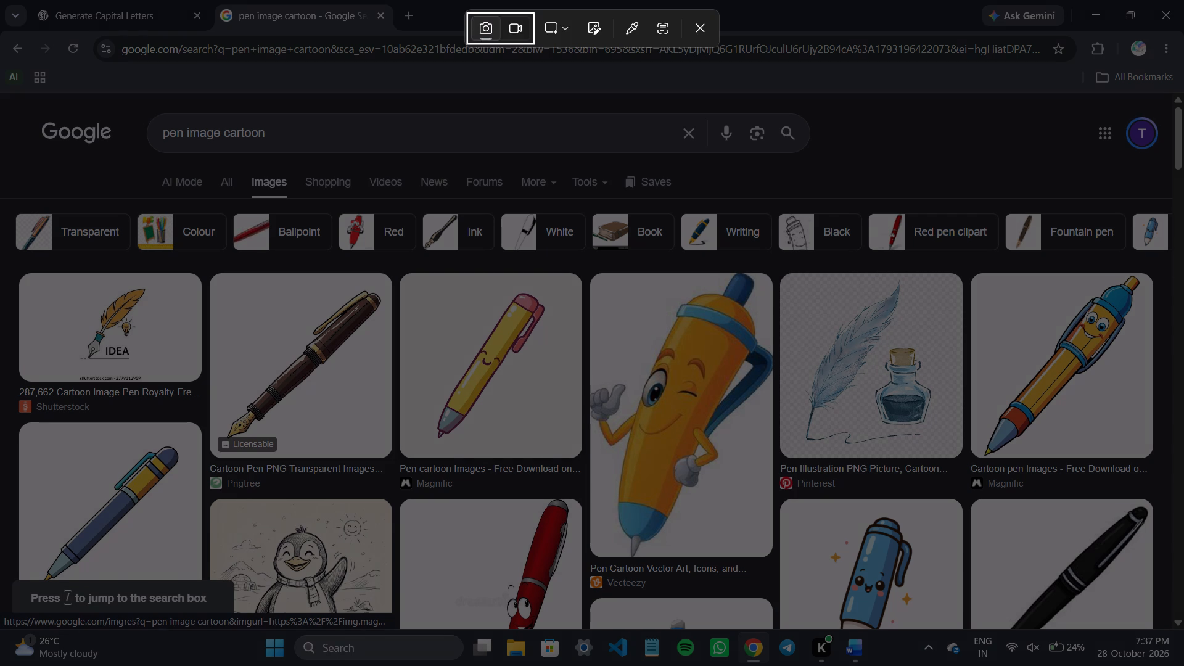
pyautogui.moveTo(426, 279); pyautogui.dragTo(552, 442)
# In Word, replace the cat picture in question 3's first row with the captured pen and shrink it to the row's original height.
pyautogui.hotkey('alt', 'Tab')
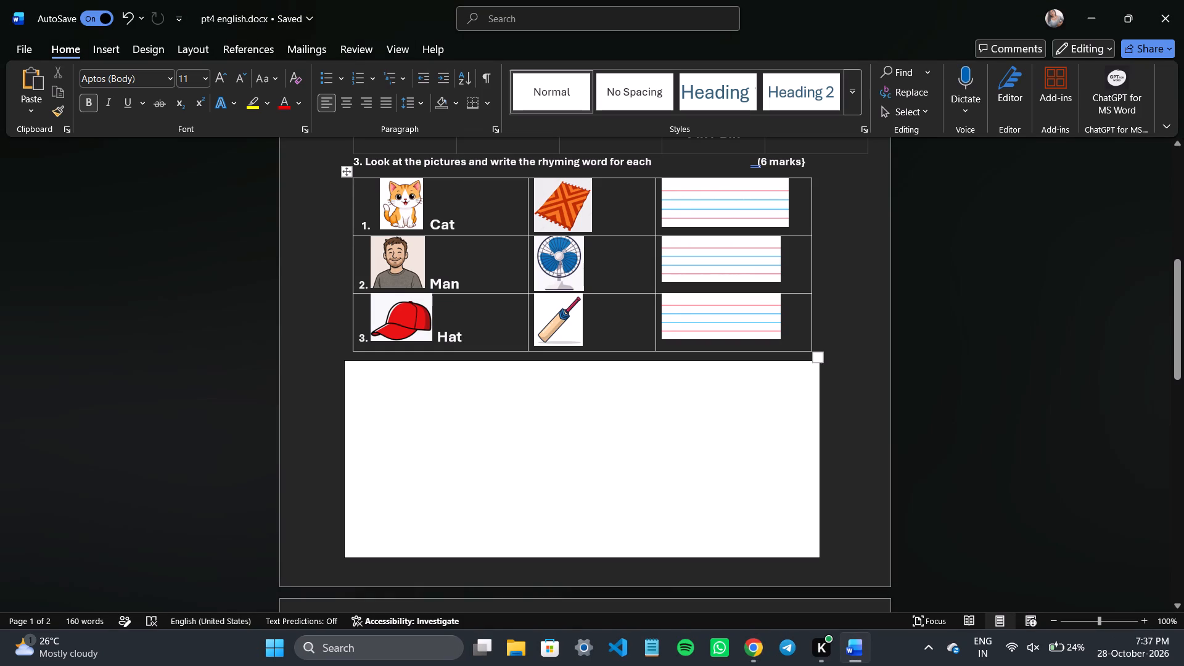
pyautogui.click(393, 208)
pyautogui.press('BackSpace')
pyautogui.hotkey('ctrl', 'v')
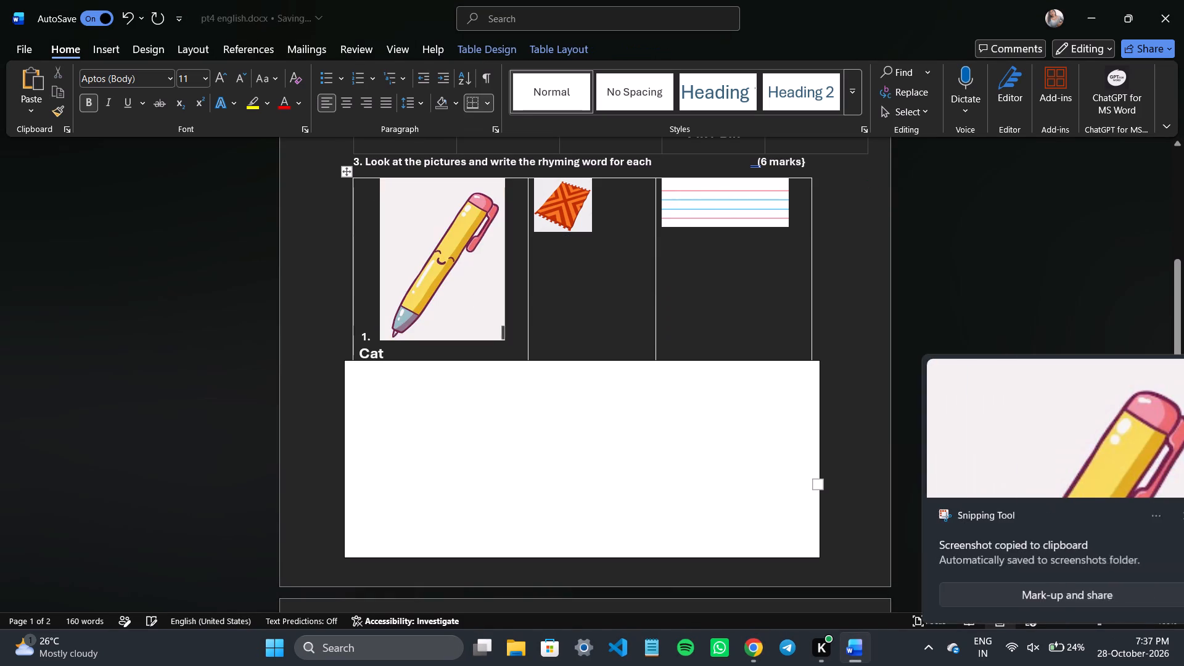
pyautogui.click(446, 260)
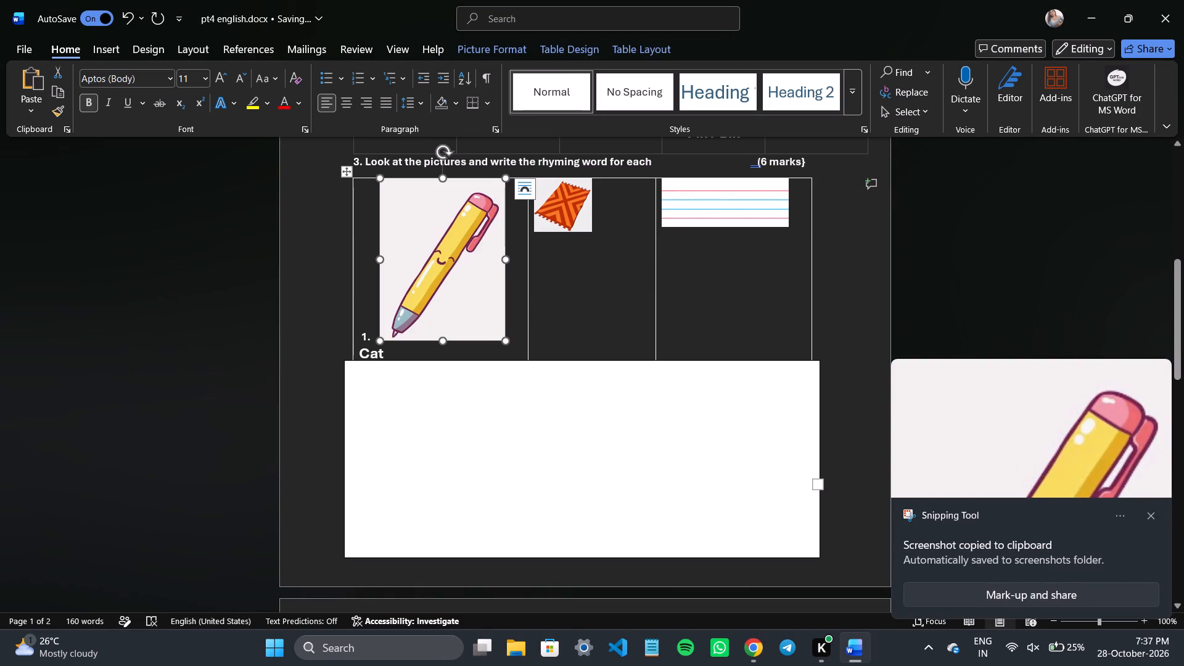
pyautogui.moveTo(506, 342); pyautogui.dragTo(424, 232)
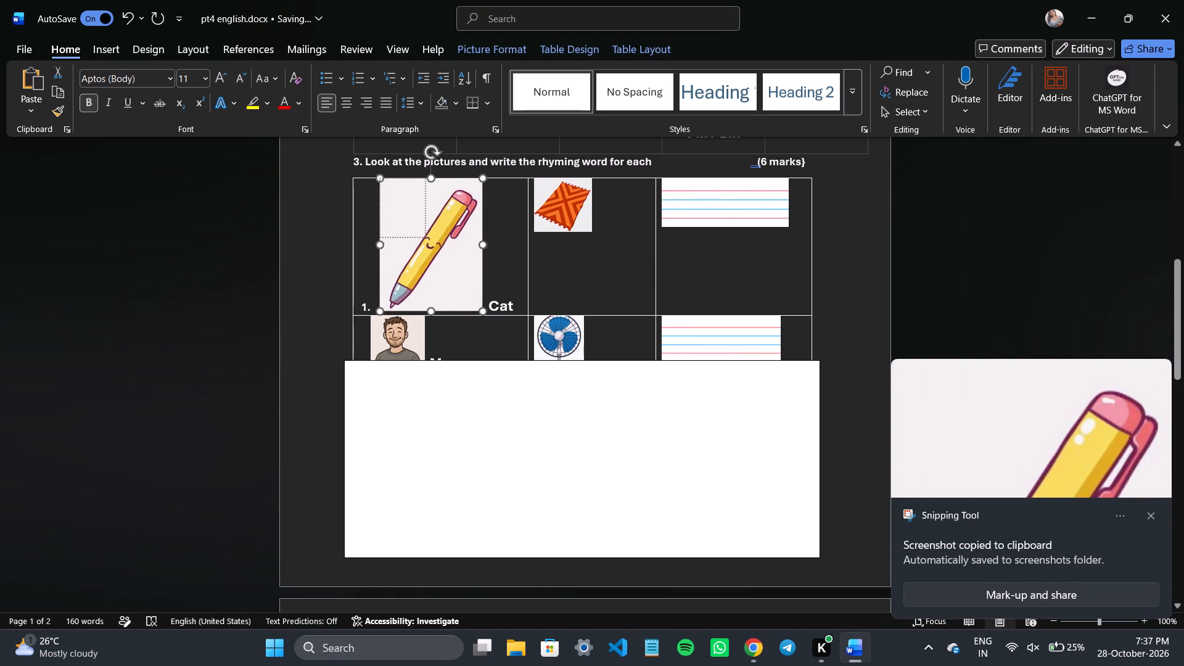
pyautogui.moveTo(424, 232); pyautogui.dragTo(419, 208)
# Change the word beside the pen picture in question 3's first row to "pen".
pyautogui.click(453, 226)
pyautogui.press('BackSpace')
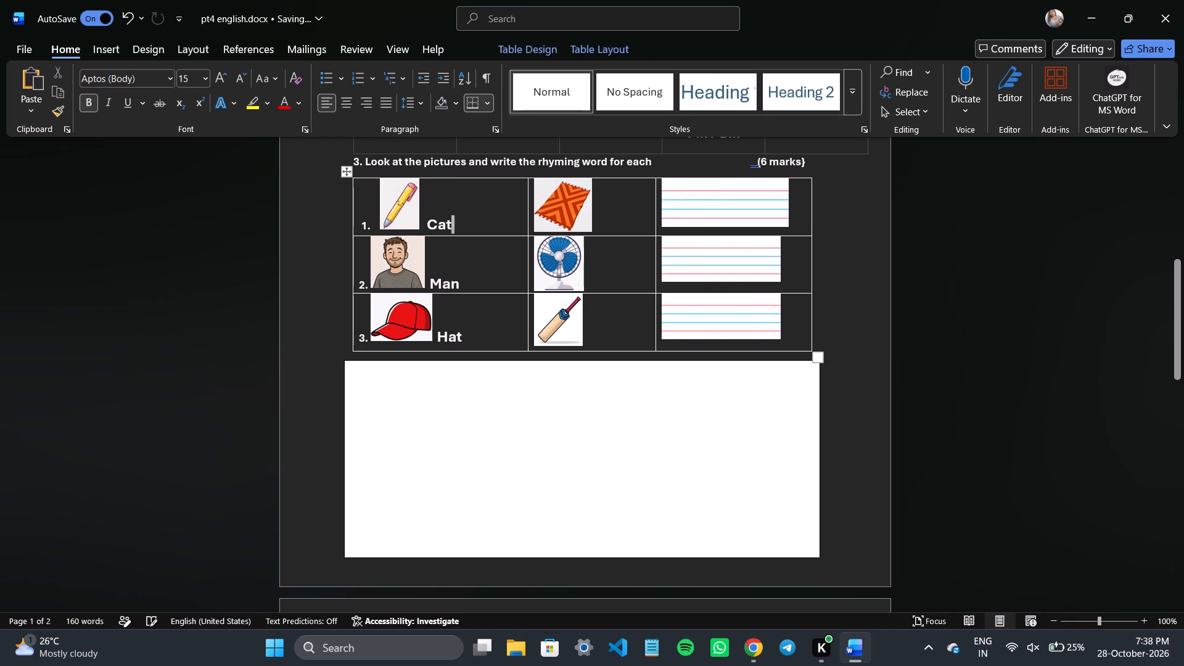
pyautogui.press('BackSpace')
pyautogui.press('BackSpace')
pyautogui.write('pen')
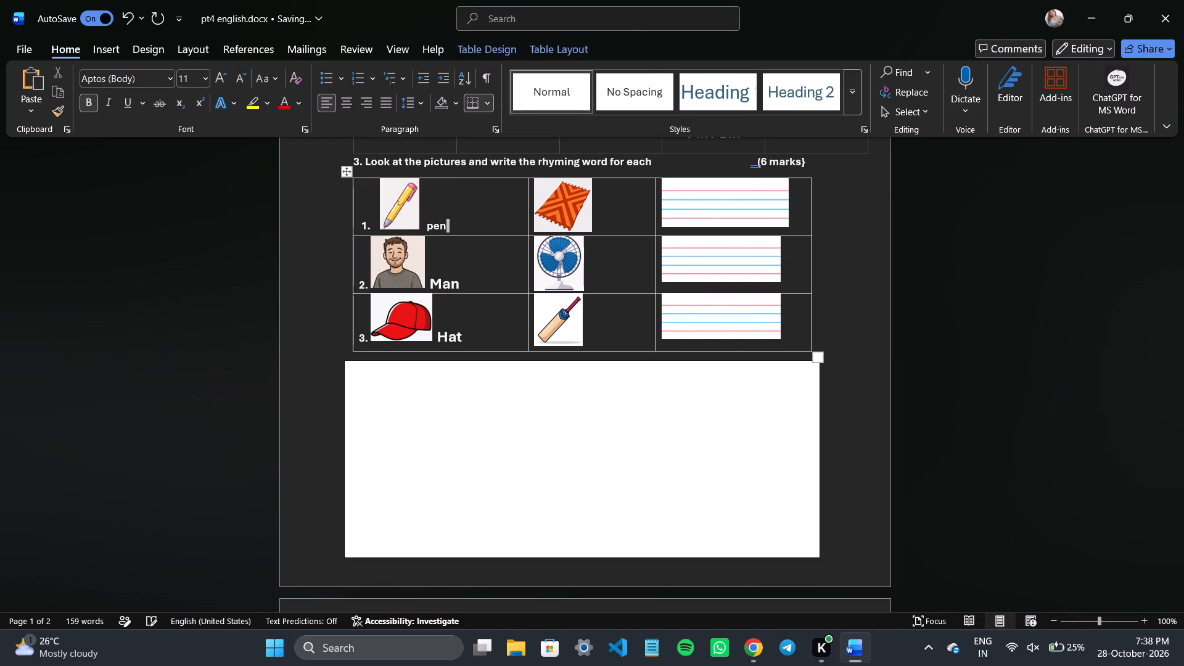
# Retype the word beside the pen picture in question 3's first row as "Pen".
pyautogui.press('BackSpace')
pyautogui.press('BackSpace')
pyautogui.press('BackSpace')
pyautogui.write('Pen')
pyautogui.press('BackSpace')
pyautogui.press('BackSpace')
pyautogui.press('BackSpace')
# Undo the word edits back to the original 15-point lettering beside the pen picture and replace it with "Pen".
pyautogui.hotkey('ctrl', 'z')
pyautogui.hotkey('ctrl', 'z')
pyautogui.hotkey('ctrl', 'z')
pyautogui.hotkey('ctrl', 'z')
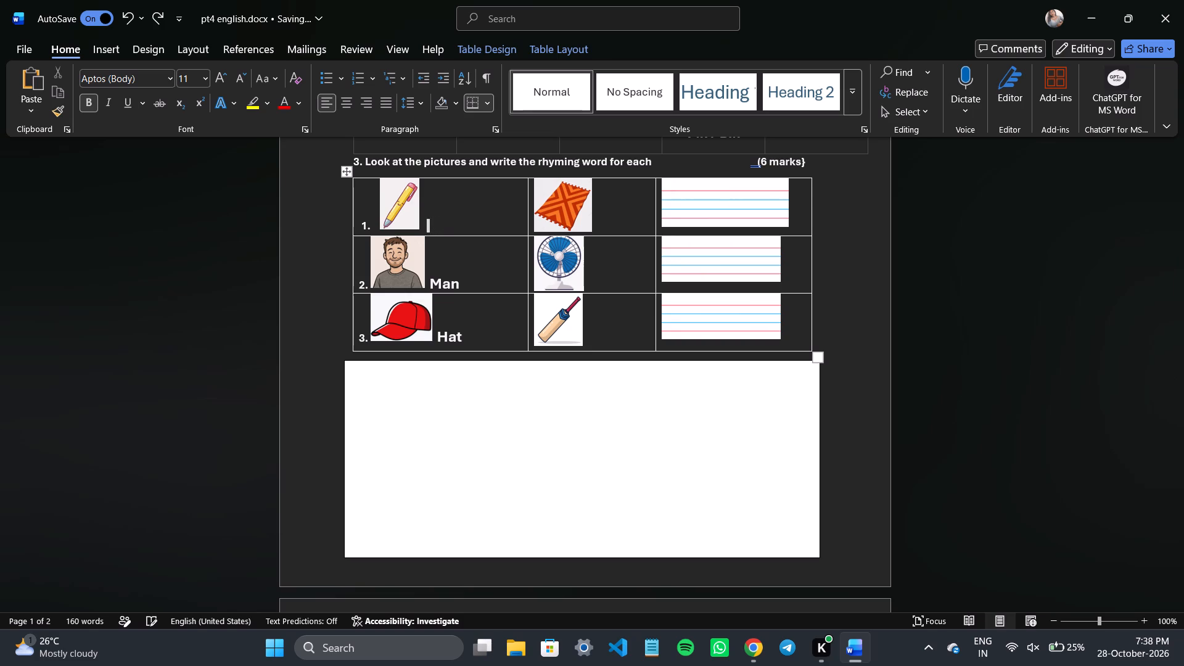
pyautogui.hotkey('ctrl', 'z')
pyautogui.hotkey('ctrl', 'z')
pyautogui.hotkey('ctrl', 'z')
pyautogui.hotkey('ctrl', 'z')
pyautogui.hotkey('ctrl', 'z')
pyautogui.hotkey('ctrl', 'z')
pyautogui.press('=')
pyautogui.press('BackSpace')
pyautogui.write('Pen')
pyautogui.press('Left')
pyautogui.press('Left')
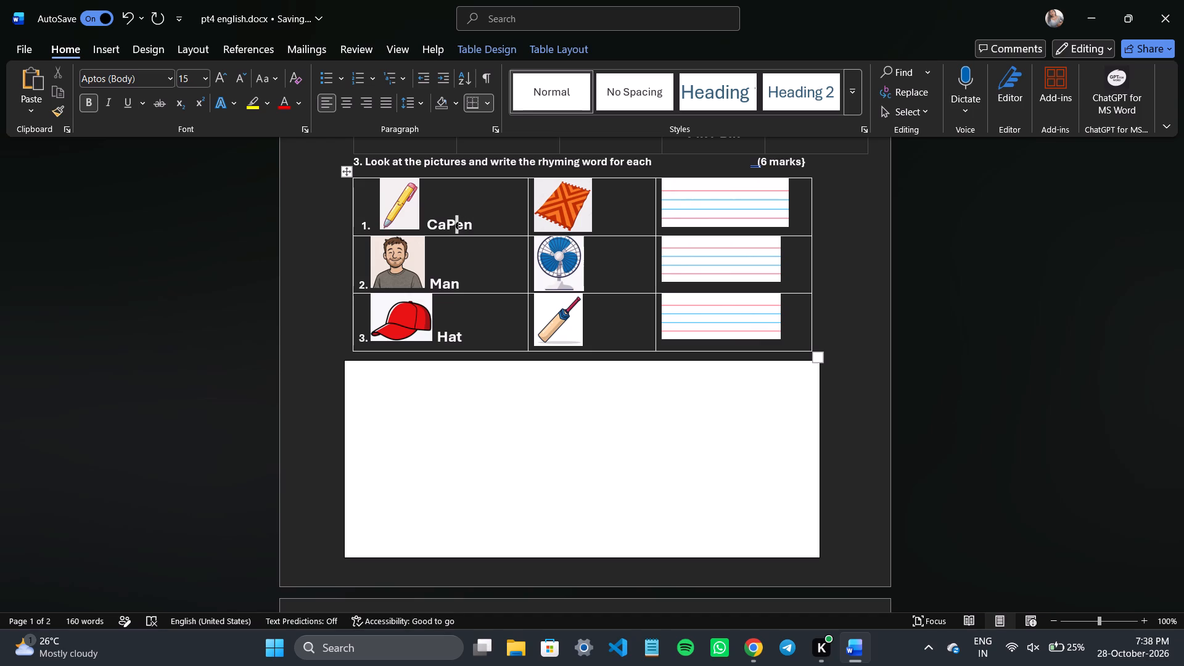
pyautogui.press('Left')
pyautogui.press('BackSpace')
pyautogui.press('BackSpace')
pyautogui.press('x')
pyautogui.hotkey('alt', 'Tab')
pyautogui.hotkey('alt', 'Tab')
pyautogui.press('BackSpace')
# Search images in Chrome for "den image cartoon" and capture a snip of the brown den with the green top on a plain white background.
pyautogui.hotkey('alt', 'Tab')
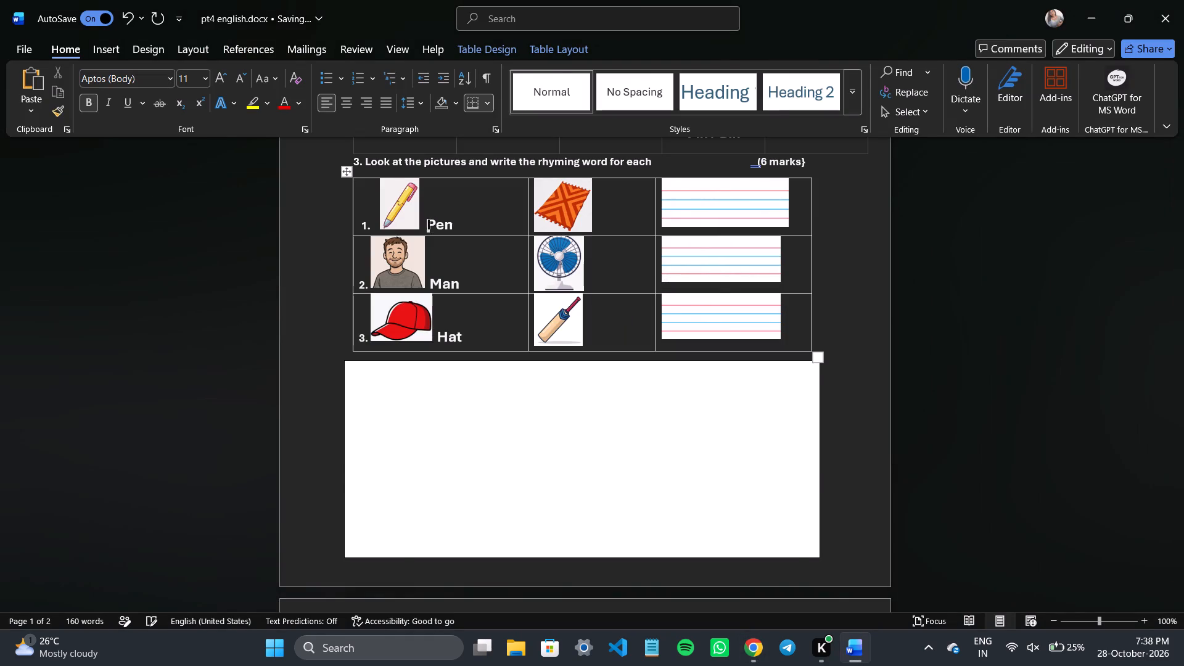
pyautogui.click(441, 125)
pyautogui.press('=')
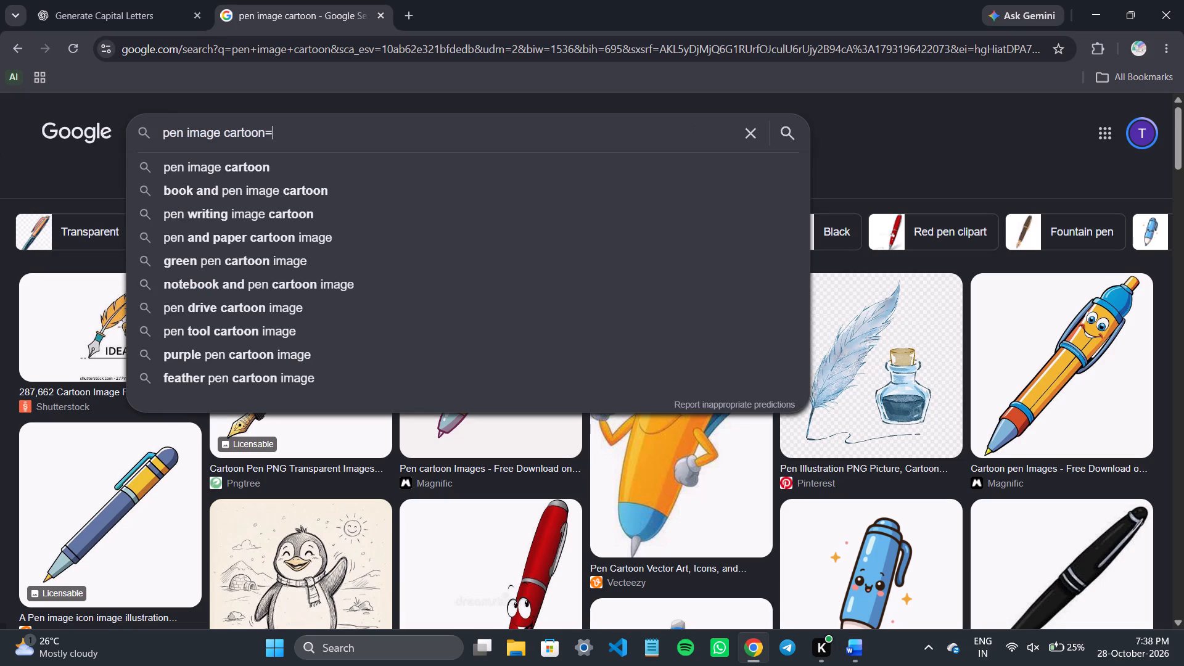
pyautogui.press('BackSpace')
pyautogui.hotkey('ctrl', 'a')
pyautogui.press('BackSpace')
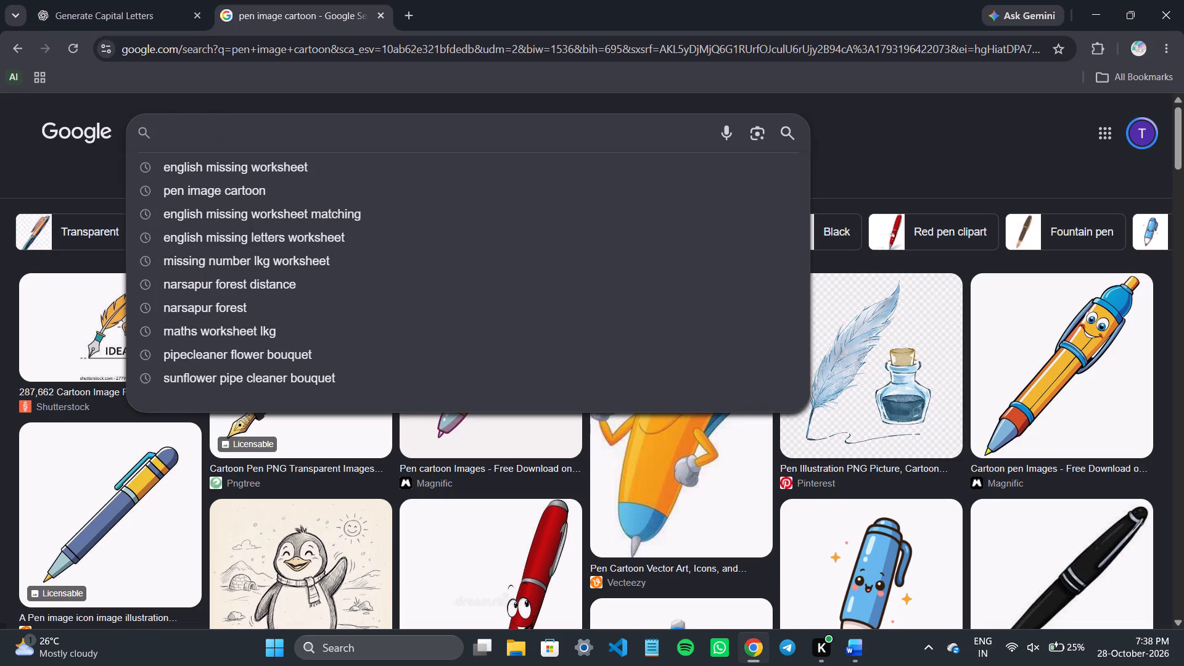
pyautogui.write('den image cartoon')
pyautogui.press('Return')
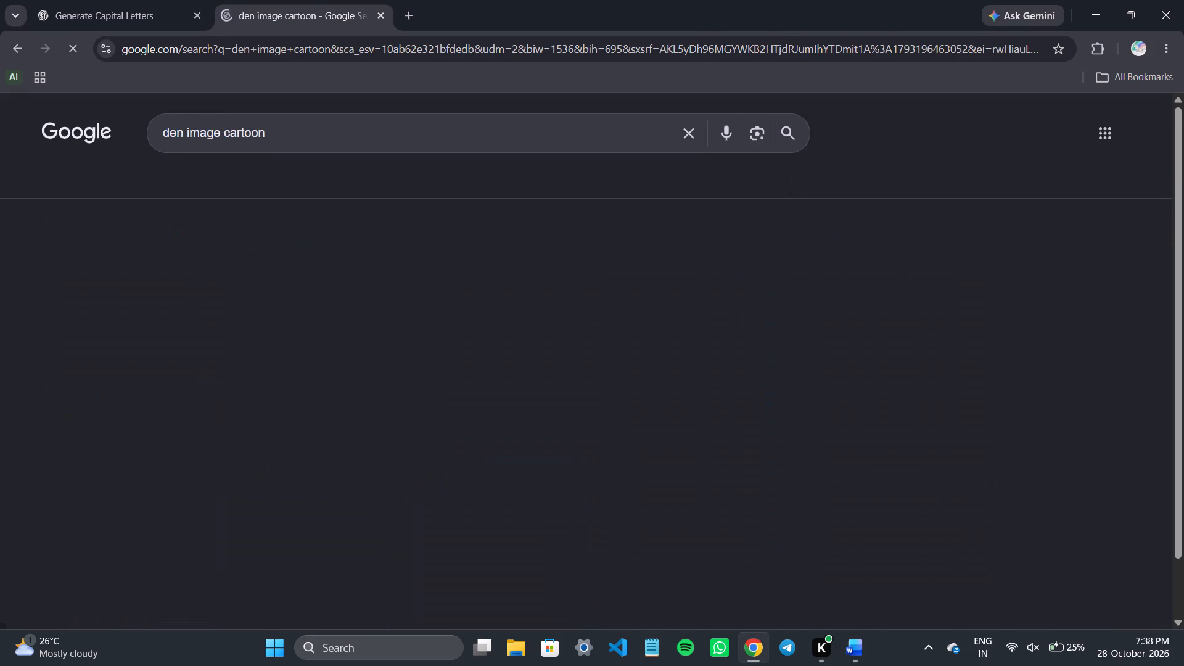
pyautogui.scroll(-1, 600, 451)
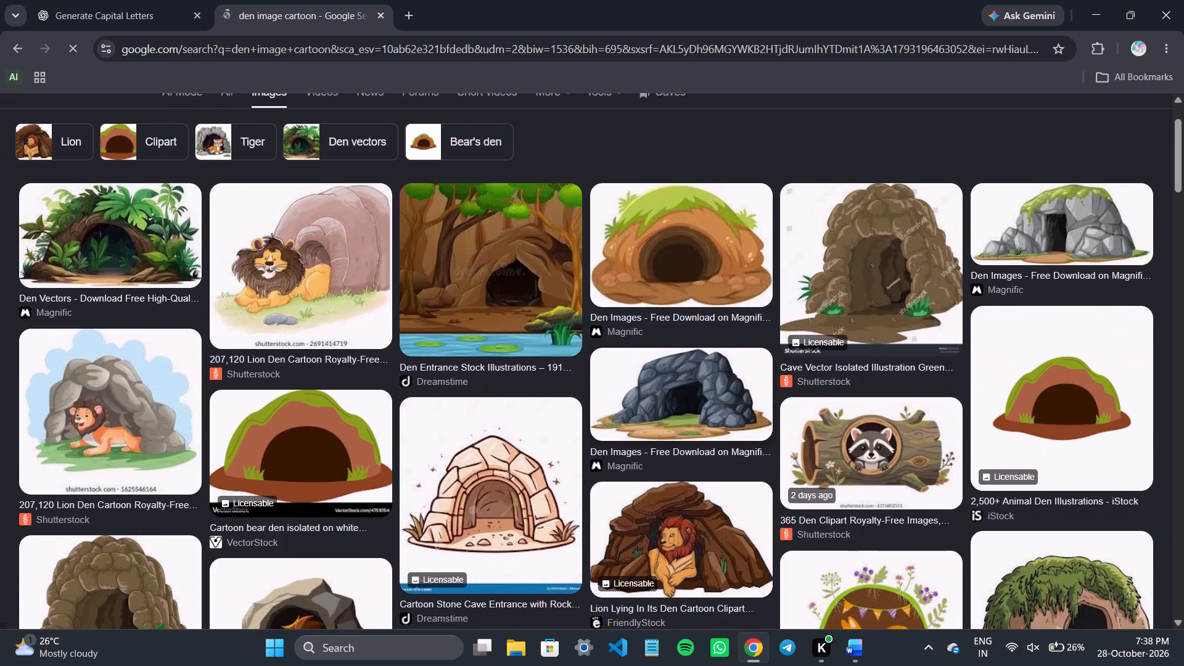
pyautogui.scroll(-1, 600, 451)
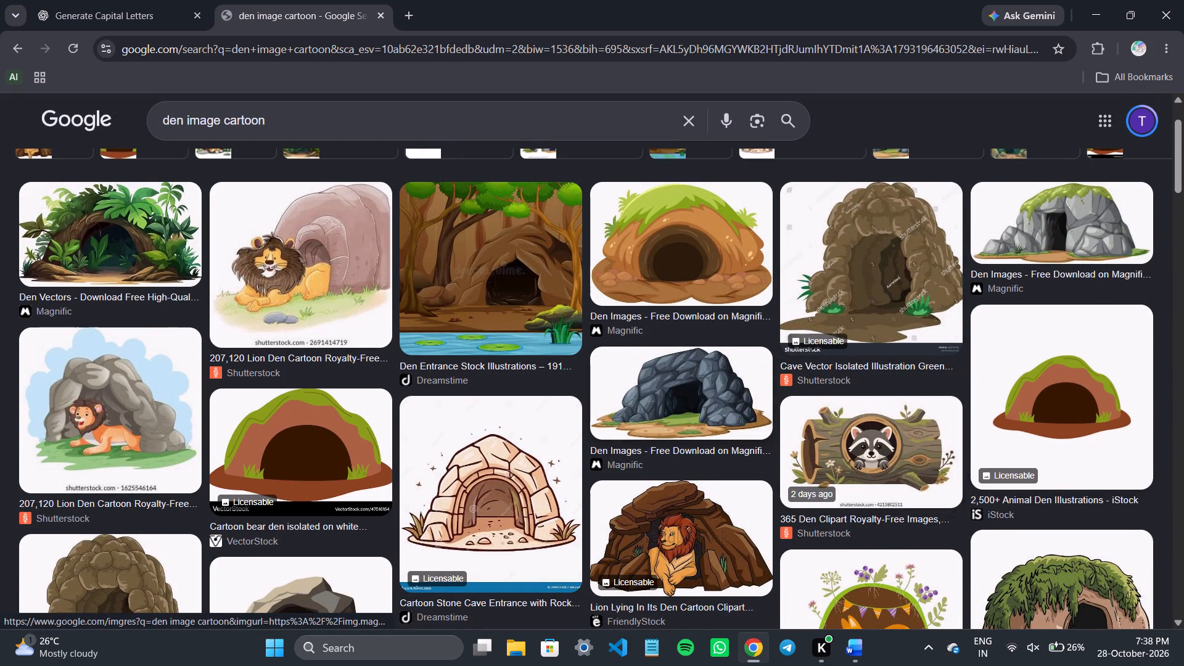
pyautogui.press('Print')
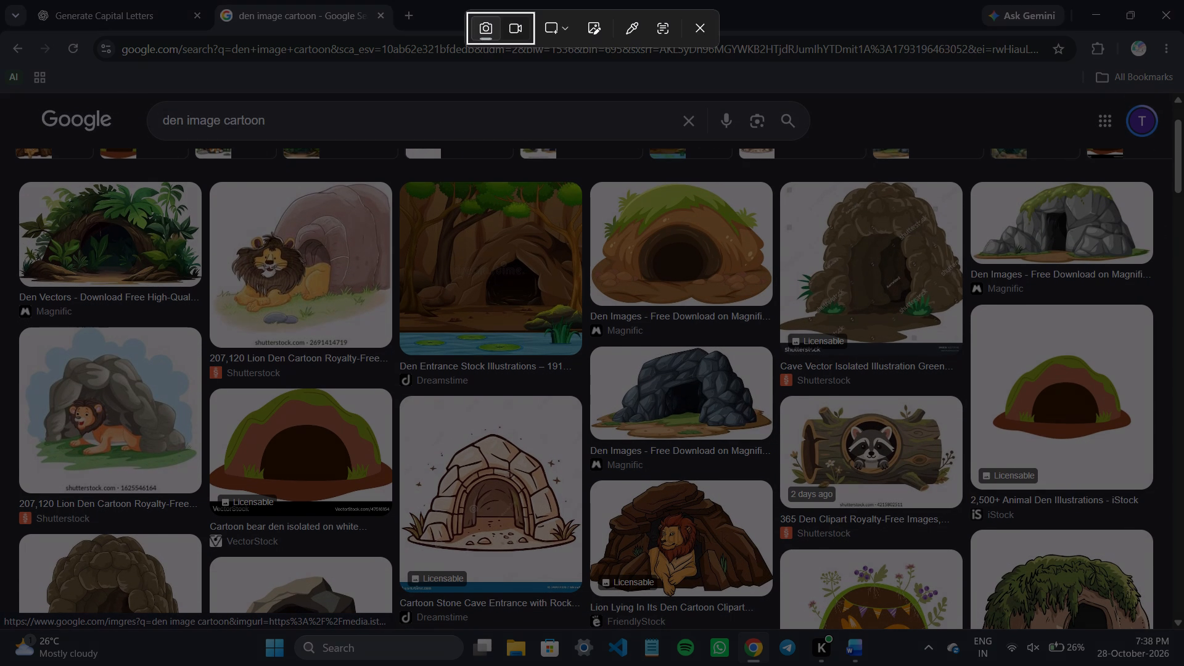
pyautogui.moveTo(980, 342); pyautogui.dragTo(1135, 440)
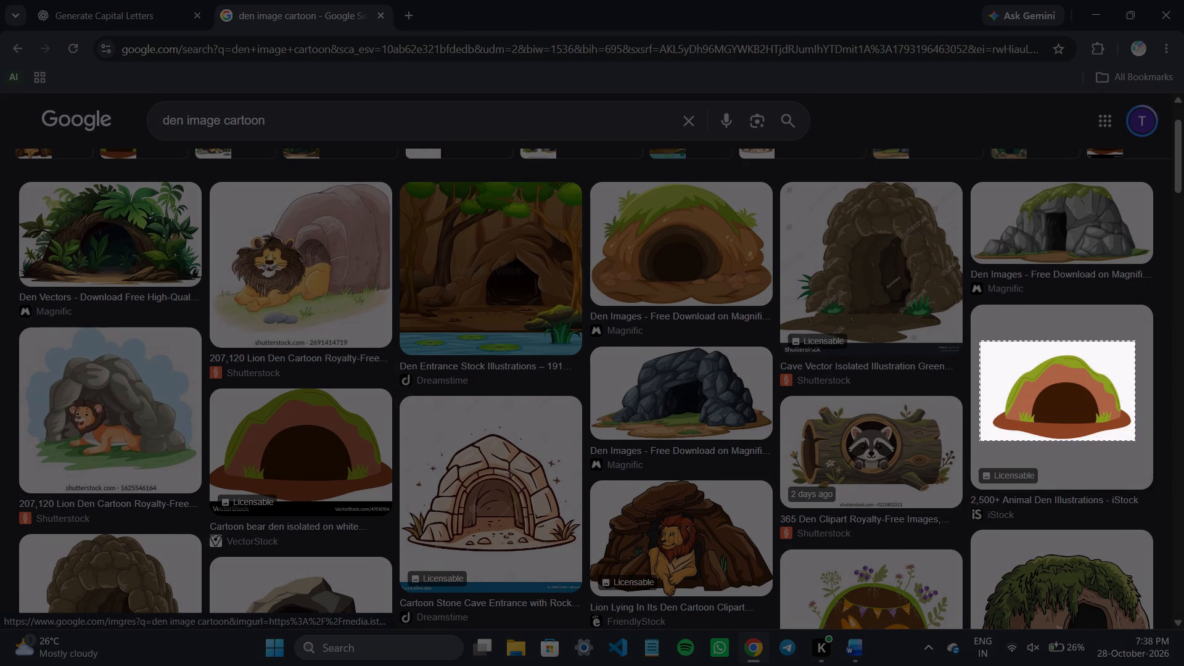
pyautogui.moveTo(1135, 440); pyautogui.dragTo(1138, 441)
# In Word, replace the orange mat picture in question 3's first row with the captured den and shrink it to fit the row's original height.
pyautogui.hotkey('alt', 'Tab')
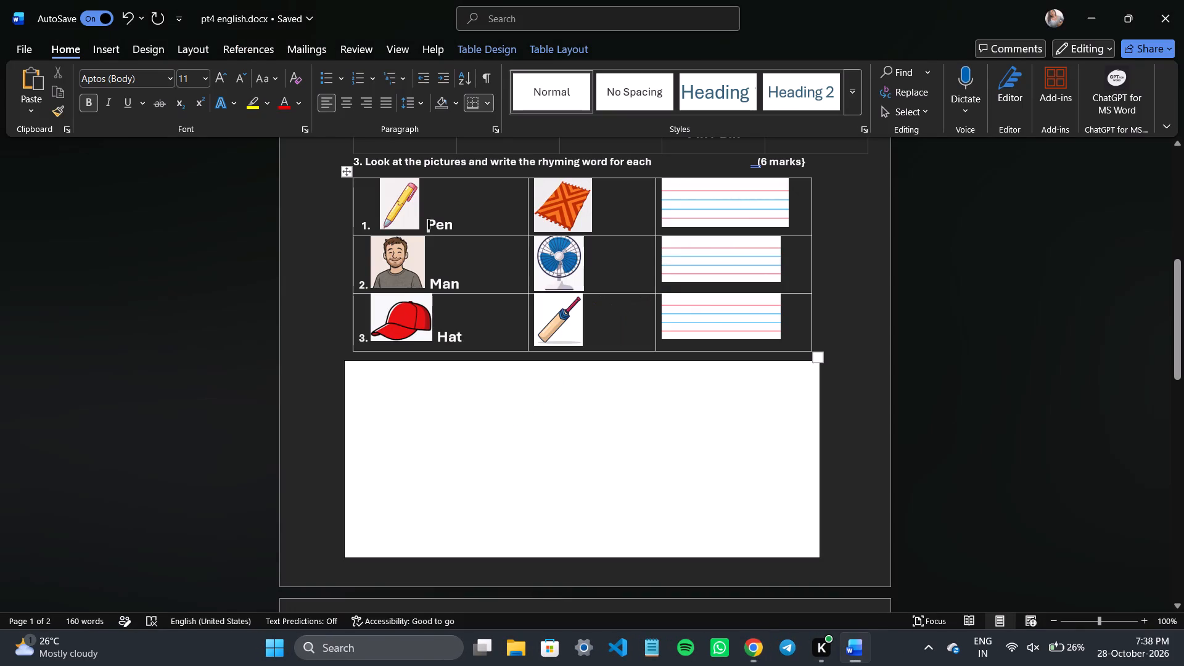
pyautogui.click(569, 212)
pyautogui.press('BackSpace')
pyautogui.hotkey('ctrl', 'v')
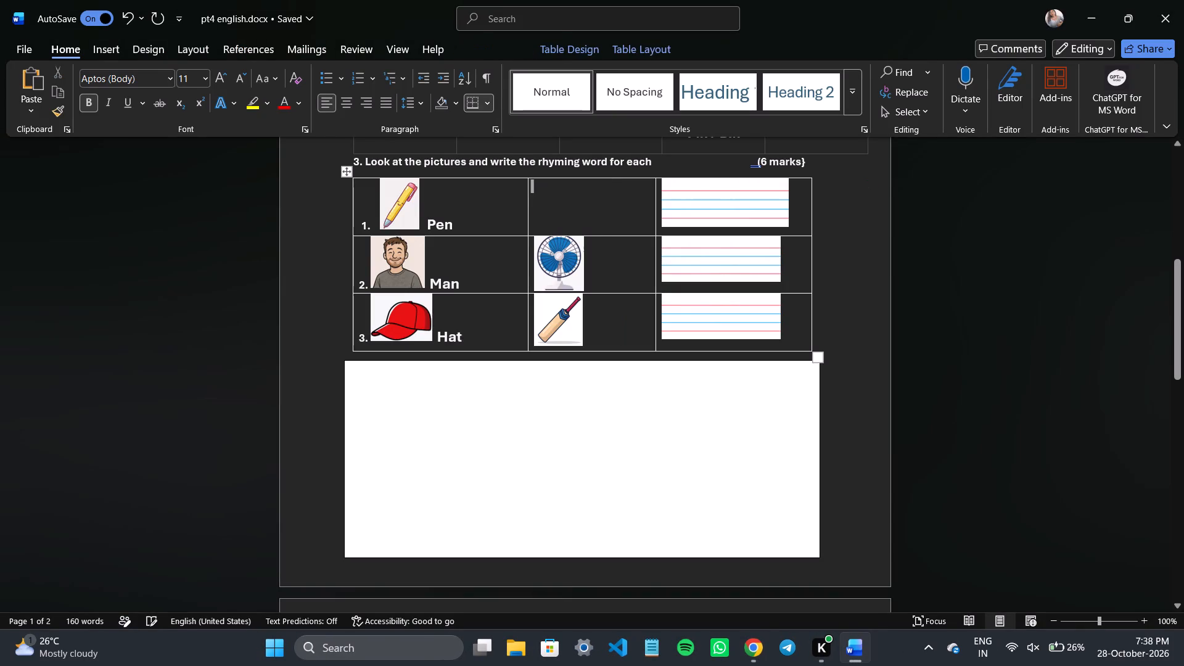
pyautogui.click(602, 249)
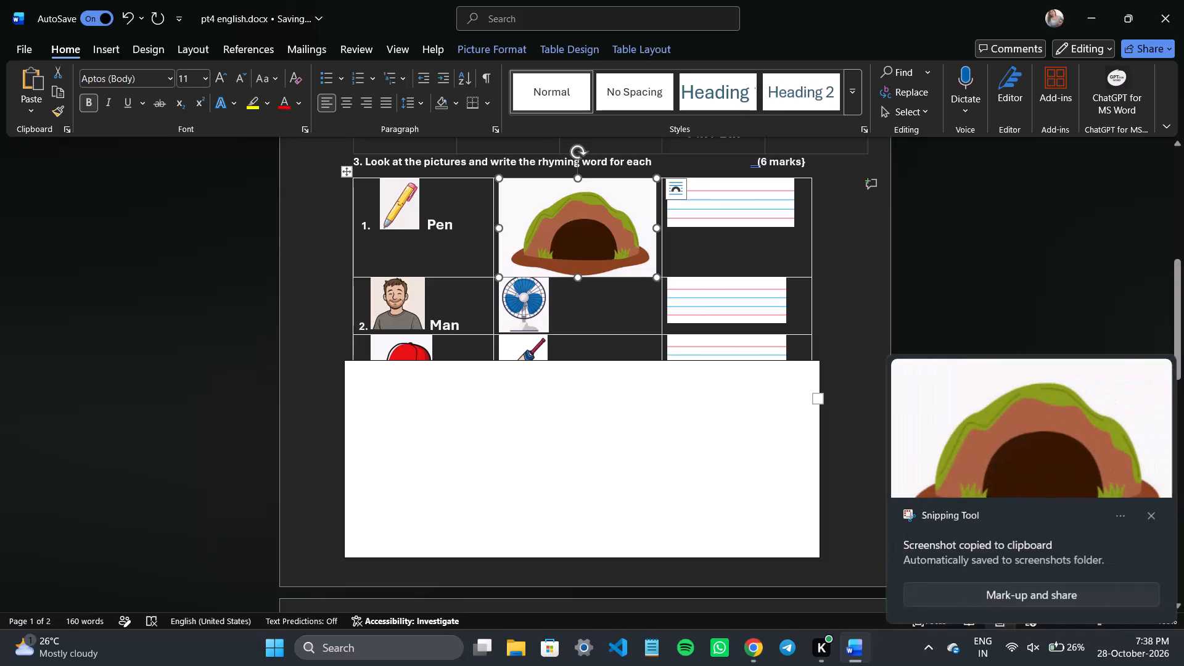
pyautogui.moveTo(660, 278); pyautogui.dragTo(582, 244)
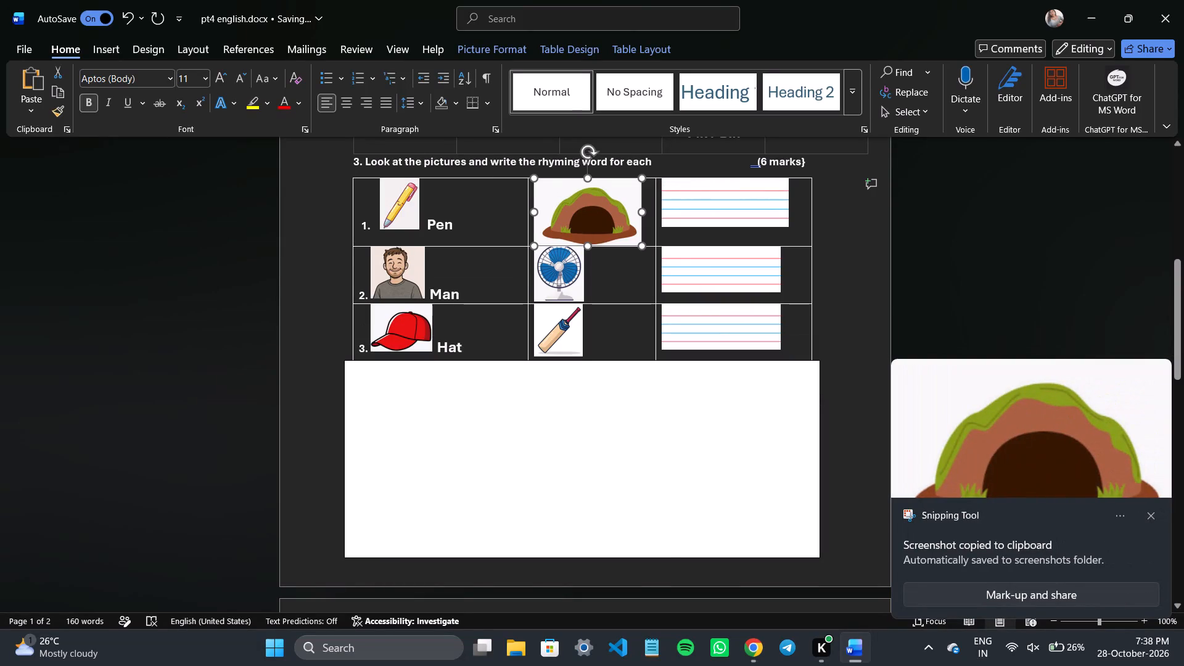
pyautogui.moveTo(644, 250); pyautogui.dragTo(607, 225)
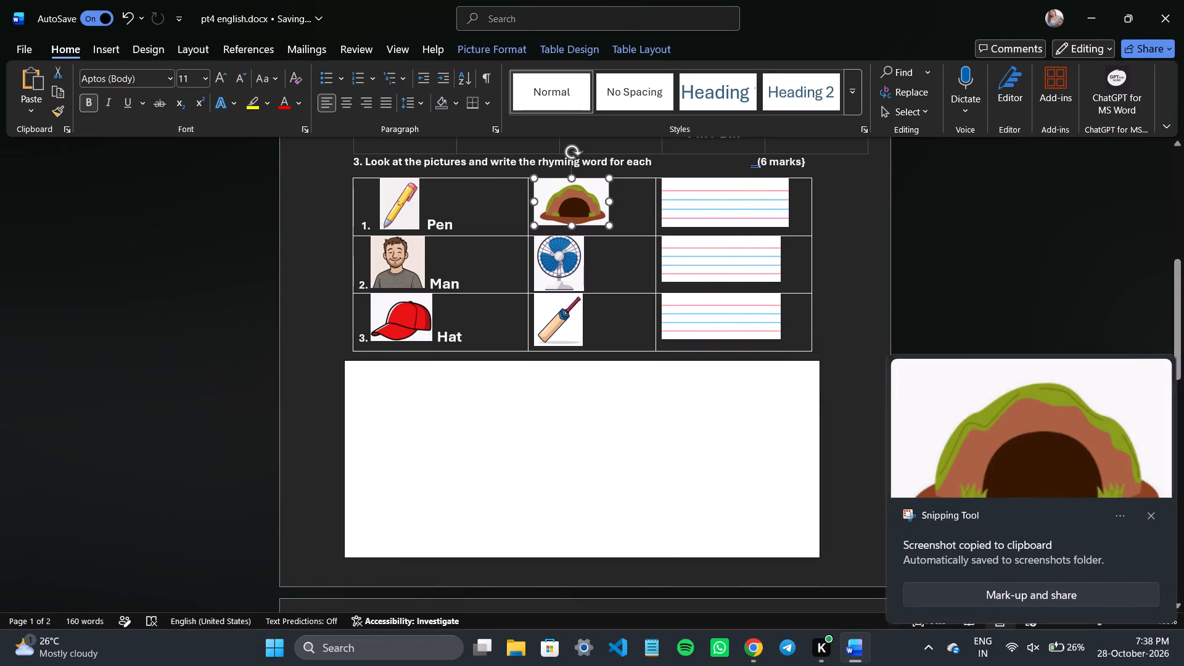
pyautogui.moveTo(607, 225); pyautogui.dragTo(610, 225)
pyautogui.click(610, 288)
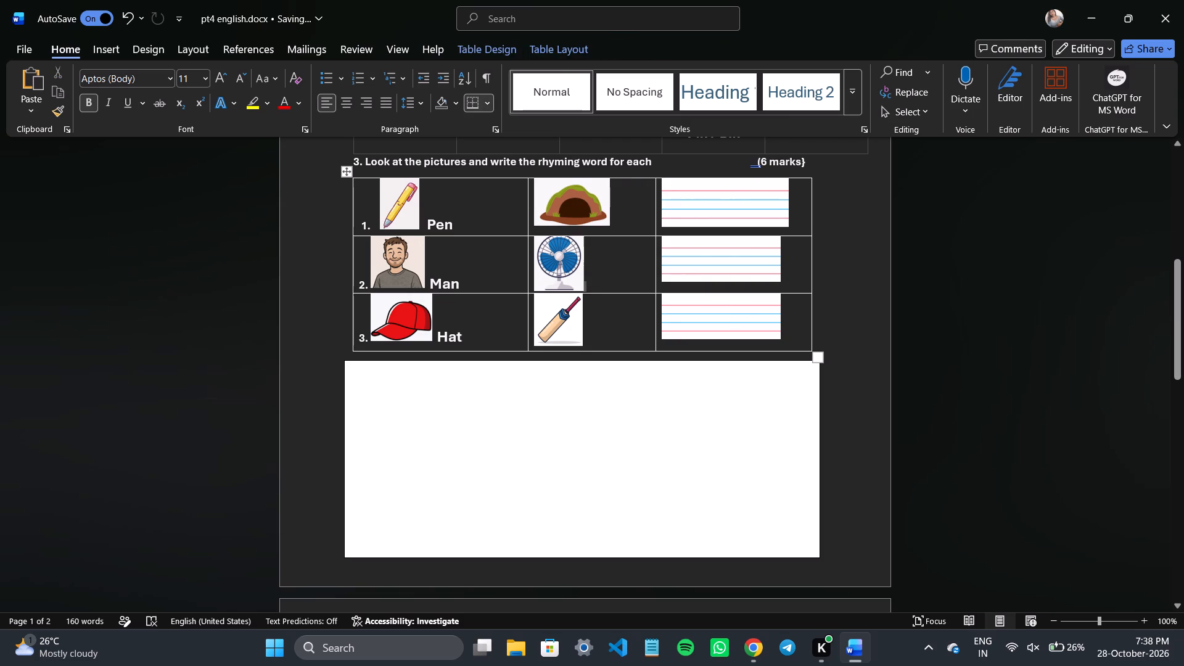
pyautogui.click(615, 327)
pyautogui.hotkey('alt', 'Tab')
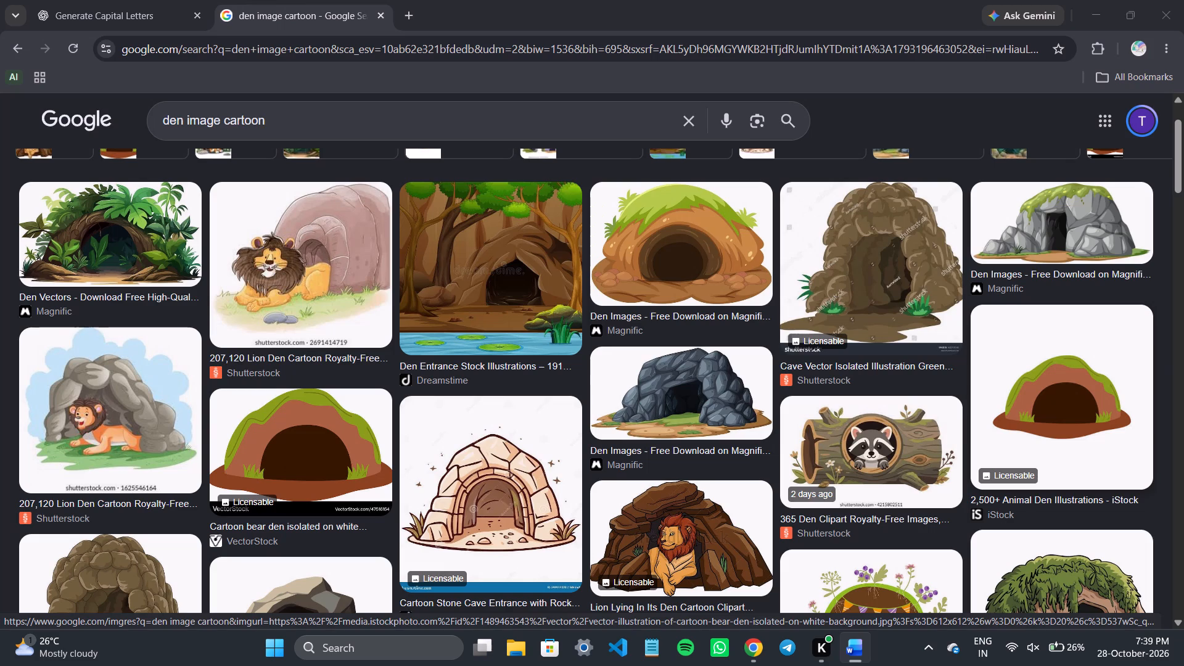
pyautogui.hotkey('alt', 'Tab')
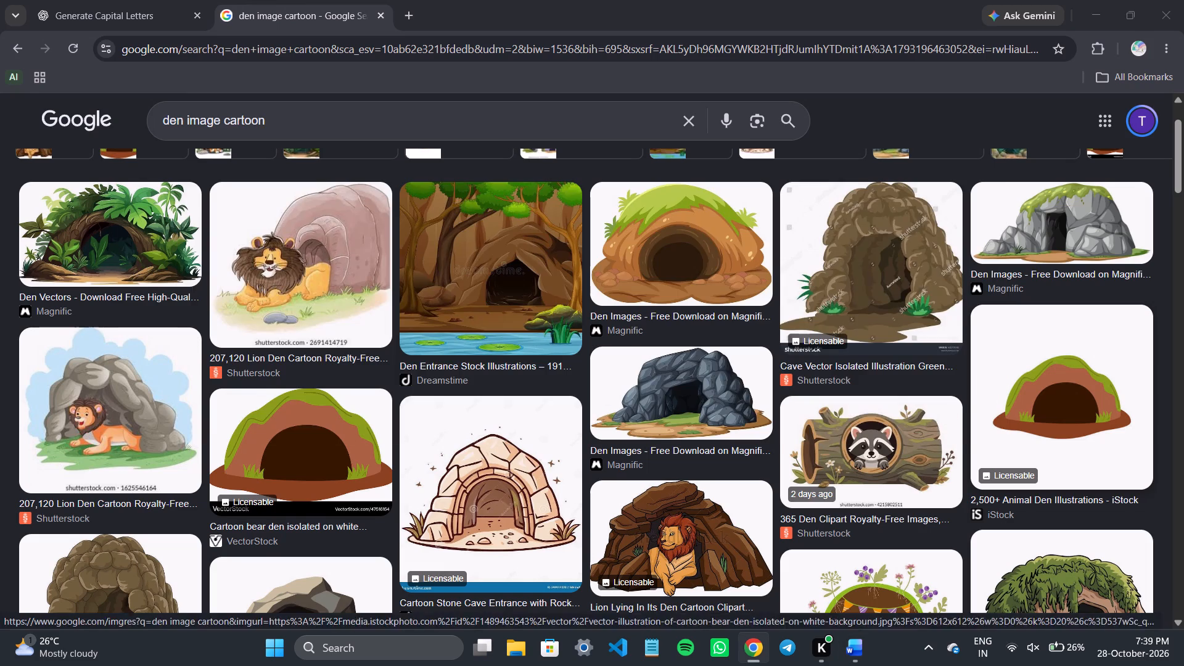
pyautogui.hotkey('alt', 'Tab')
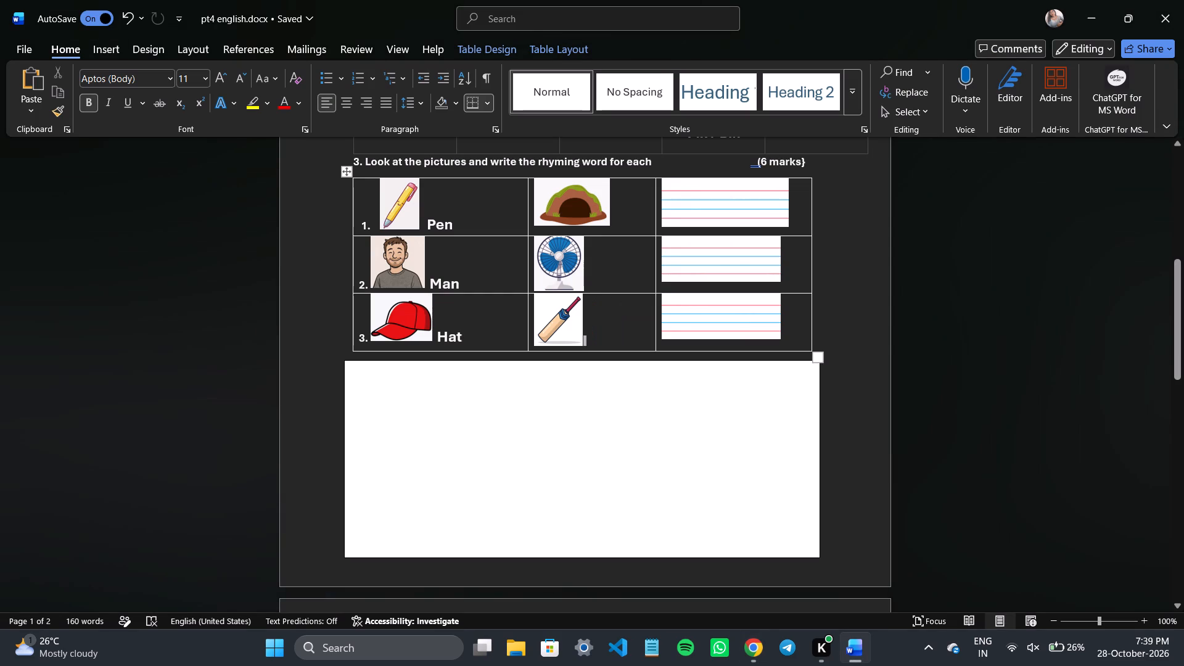
# Delete the large blank white shape below question 3's table on page one.
pyautogui.scroll(-2, 678, 556)
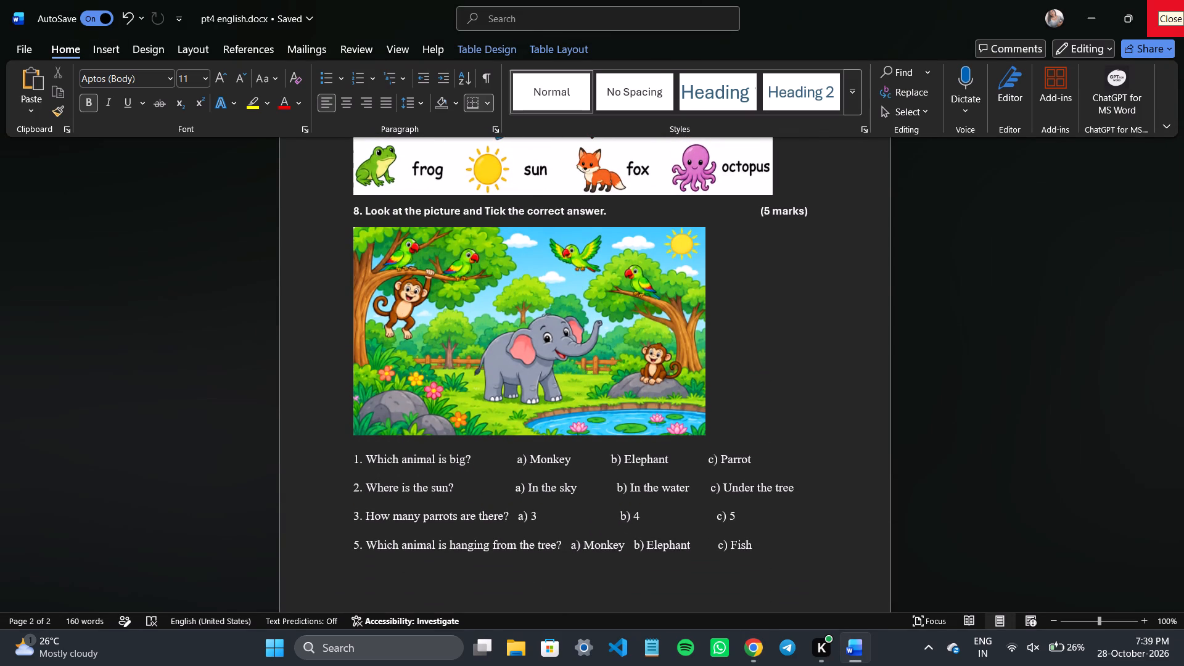
pyautogui.scroll(1, 1022, 257)
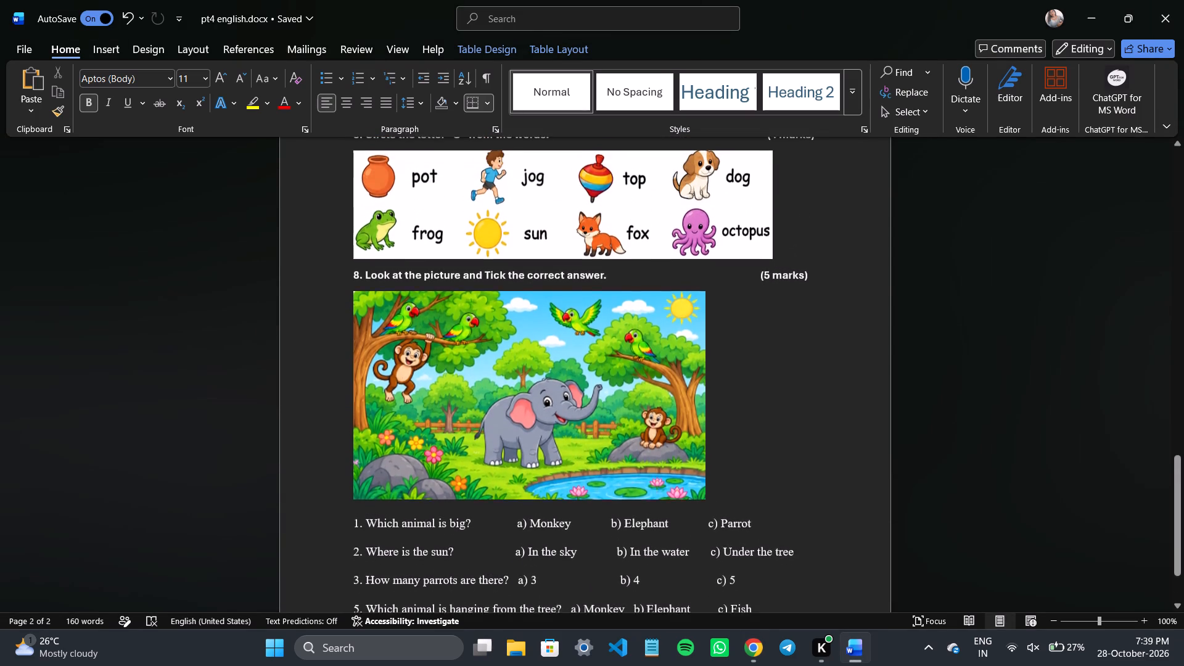
pyautogui.scroll(2, 1022, 257)
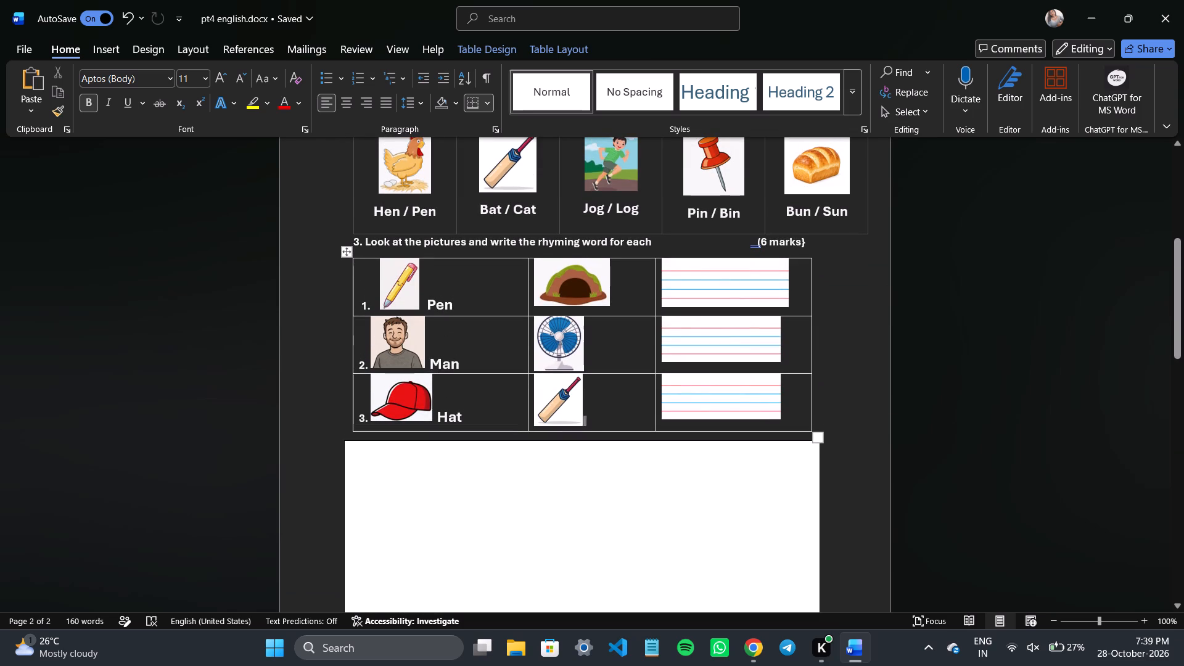
pyautogui.click(786, 498)
pyautogui.click(823, 440)
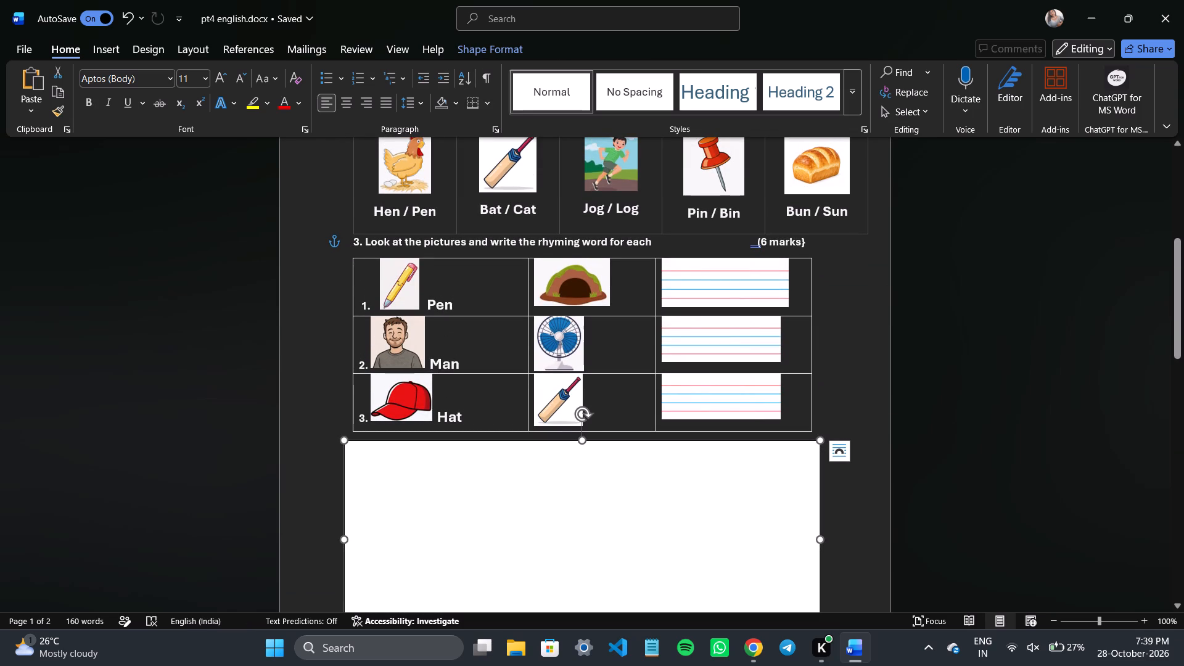
pyautogui.press('BackSpace')
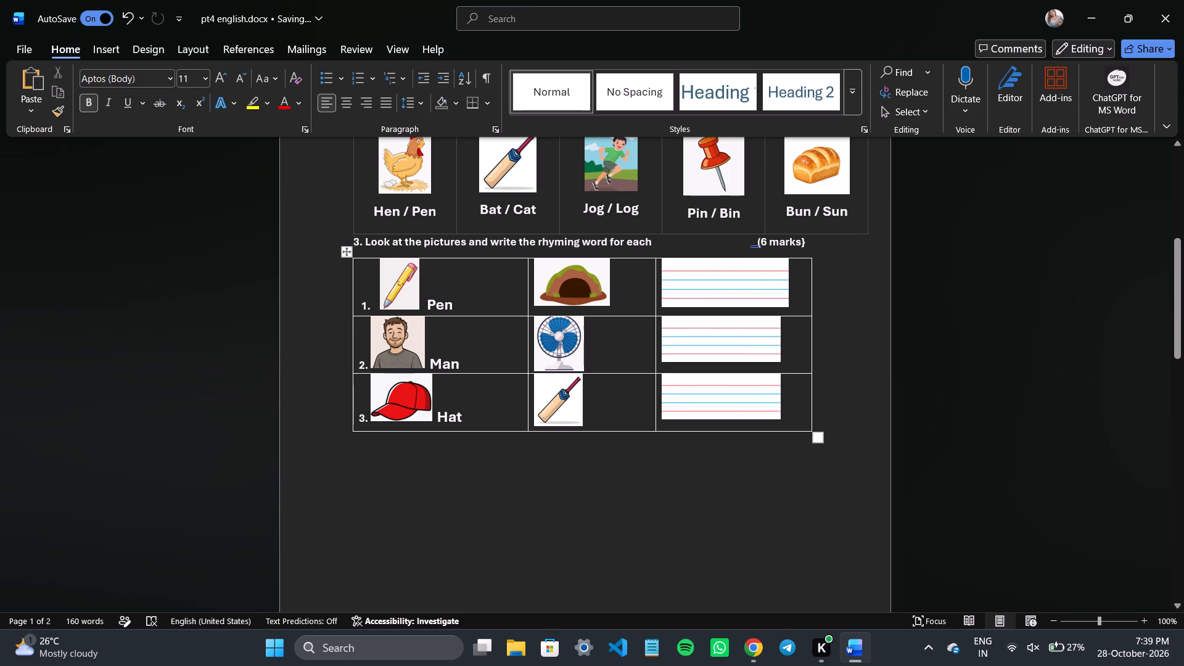
# Stretch the den picture in question 3's first row slightly taller while keeping its width.
pyautogui.click(596, 403)
pyautogui.click(609, 288)
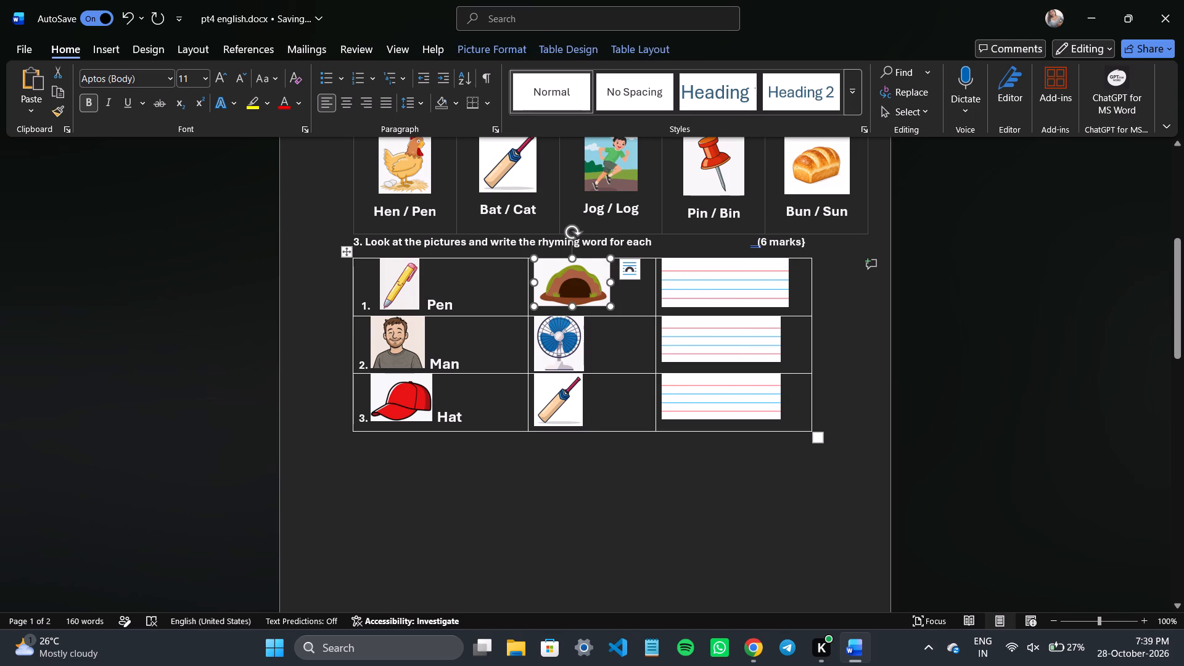
pyautogui.click(571, 306)
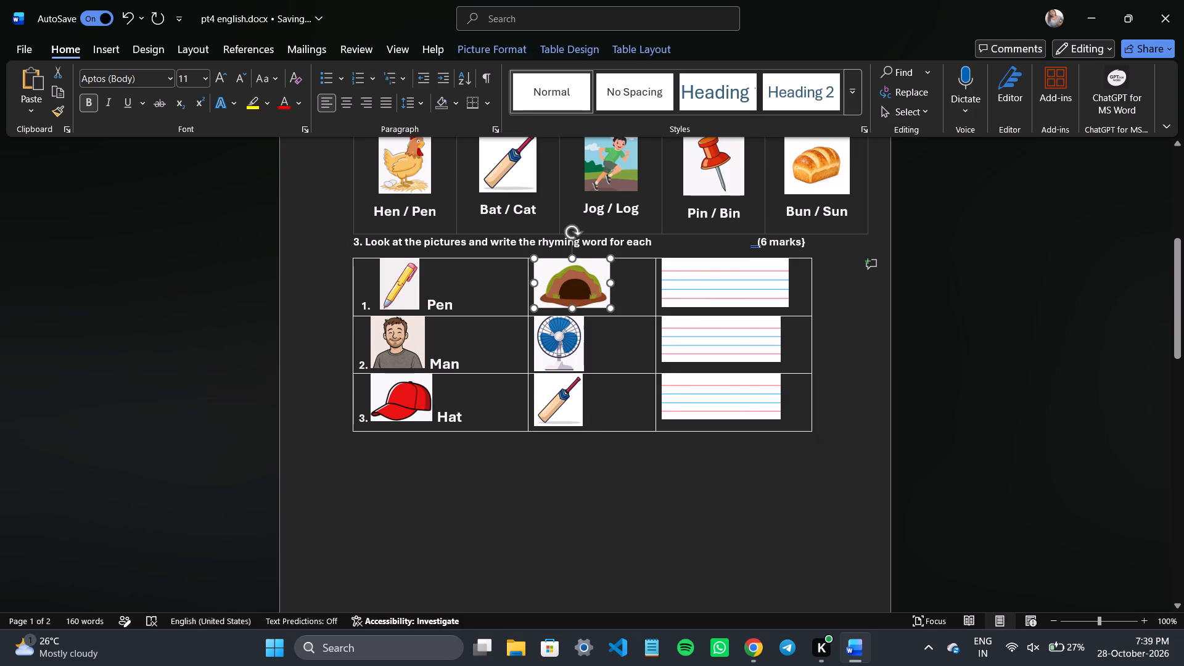
pyautogui.click(623, 499)
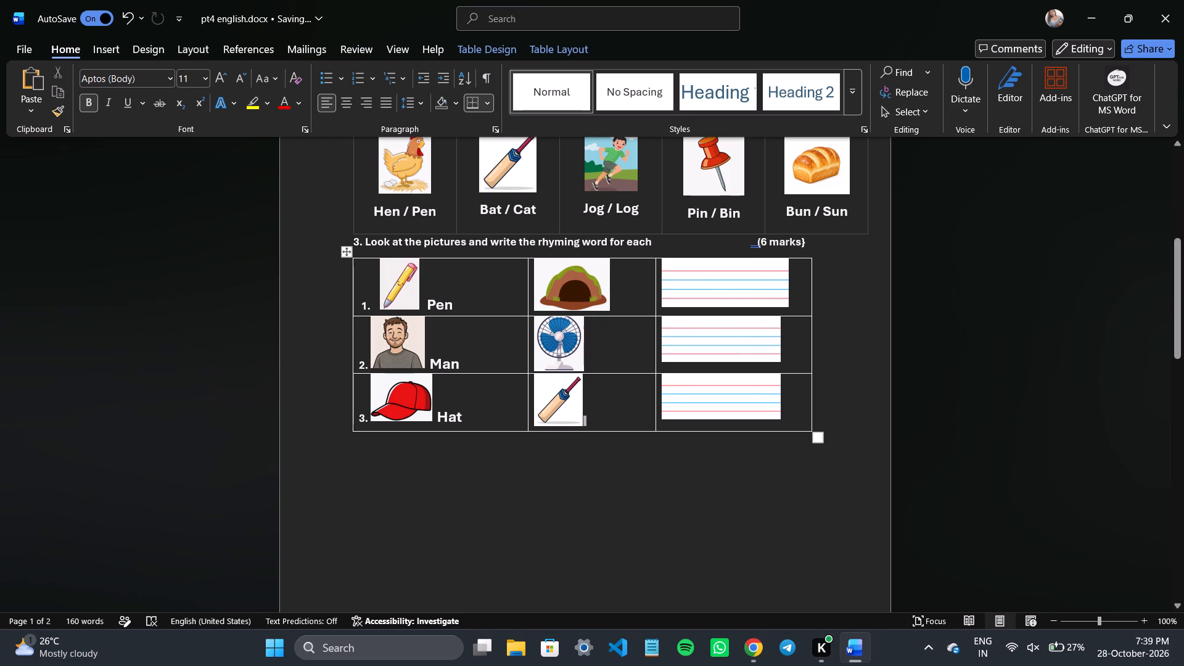
# Close the pt4 english.docx document and the browser window with the image search.
pyautogui.scroll(2, 738, 451)
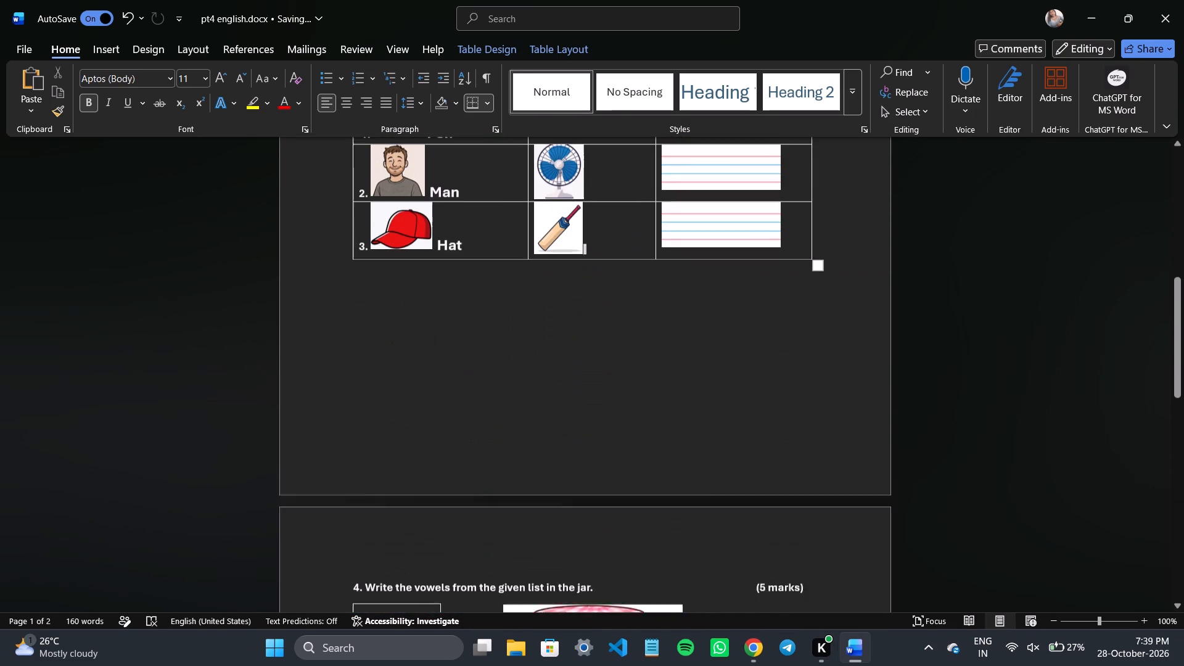
pyautogui.scroll(2, 753, 323)
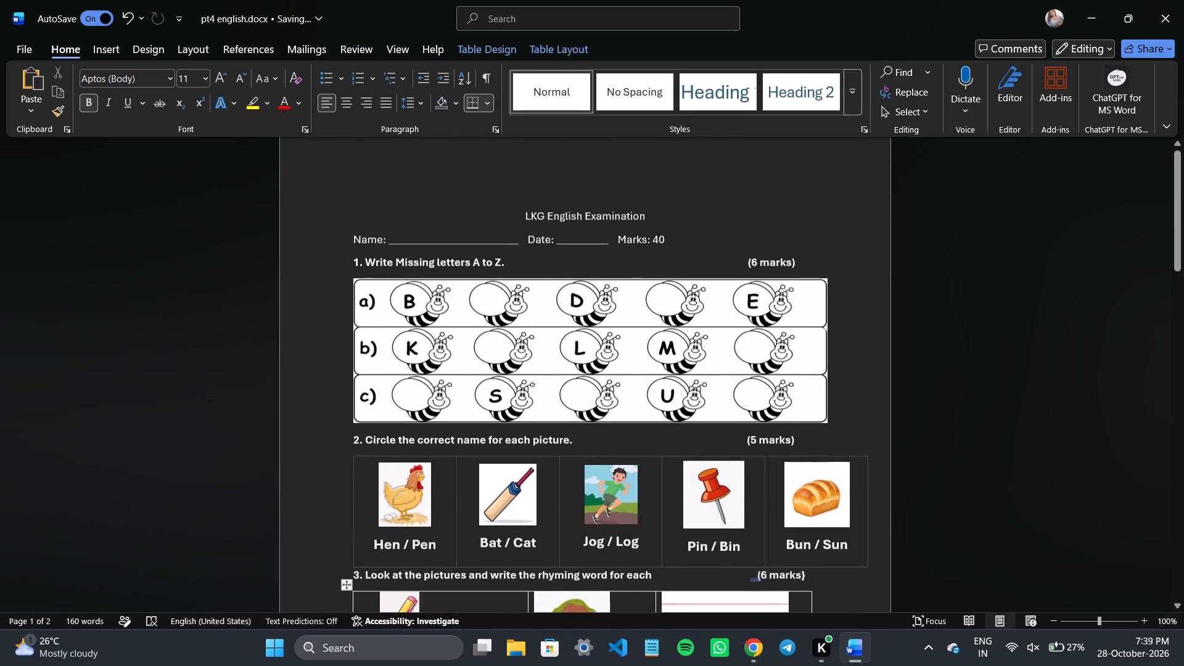
pyautogui.click(1183, 0)
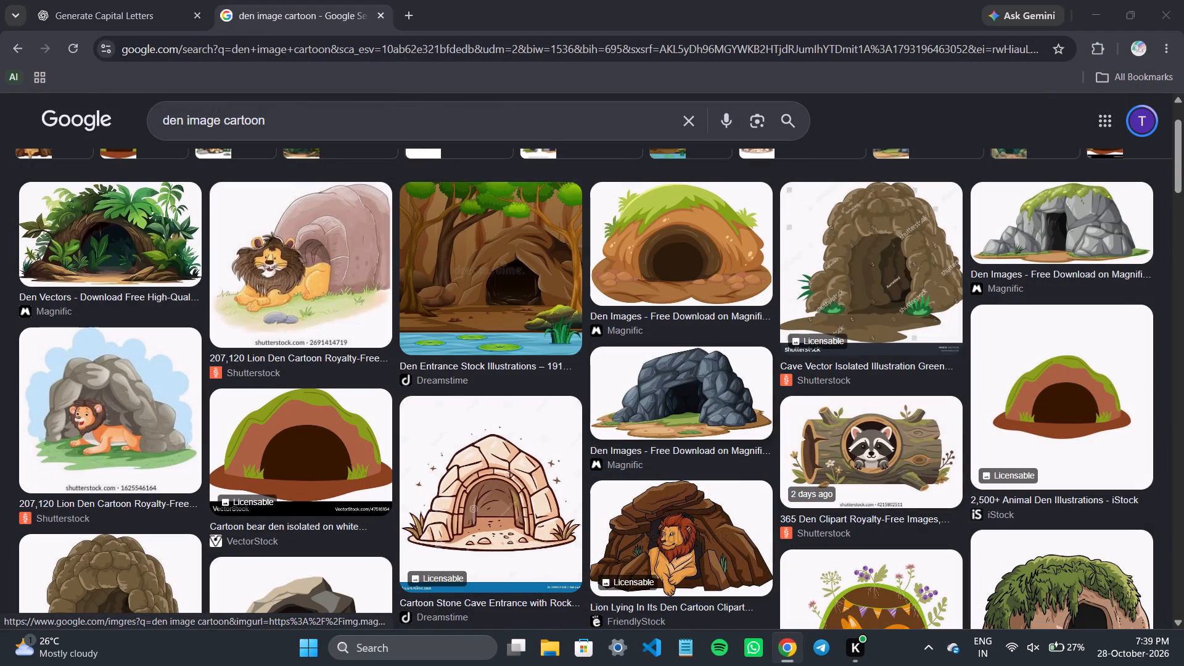
pyautogui.click(1177, 6)
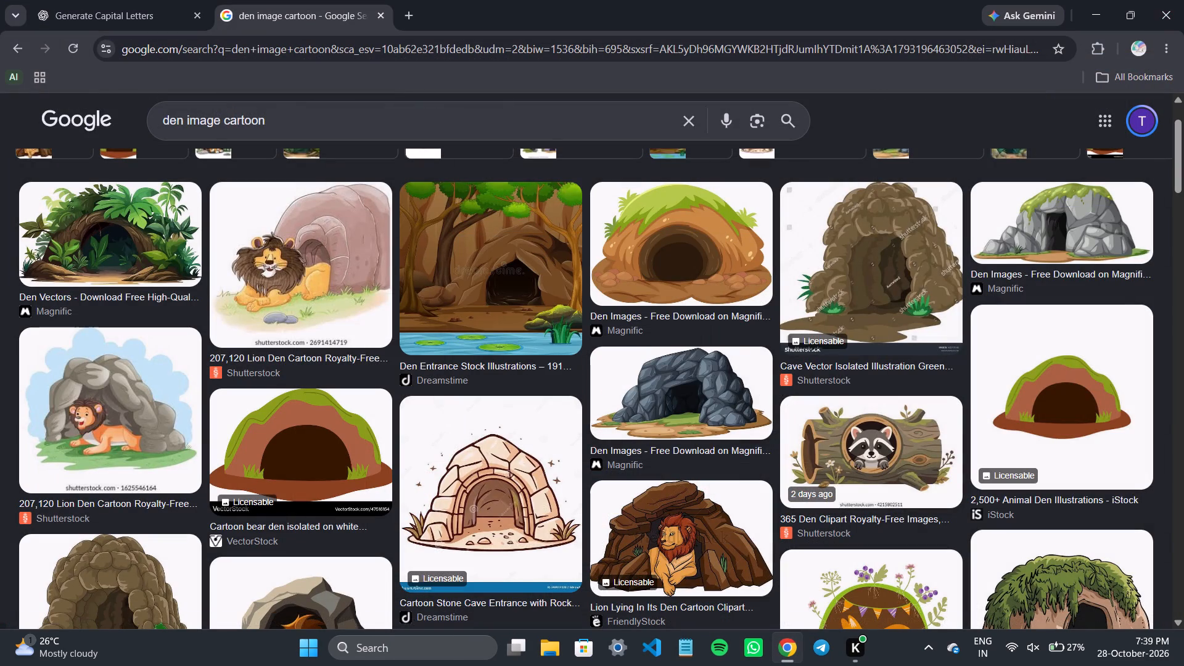